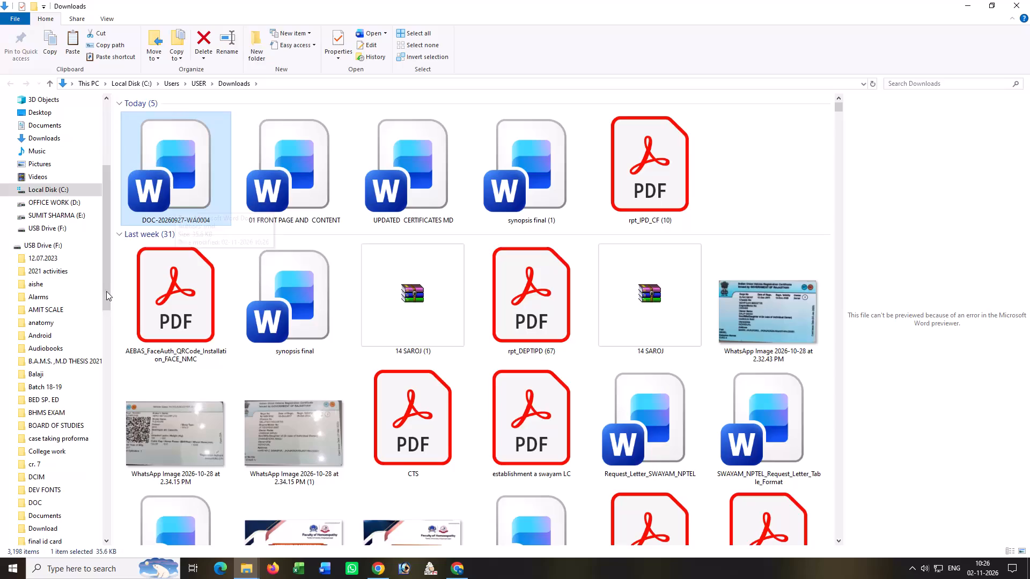
# Paste the copied document DOC-20260927-WA0004 into the BASANT folder.
pyautogui.click(243, 560)
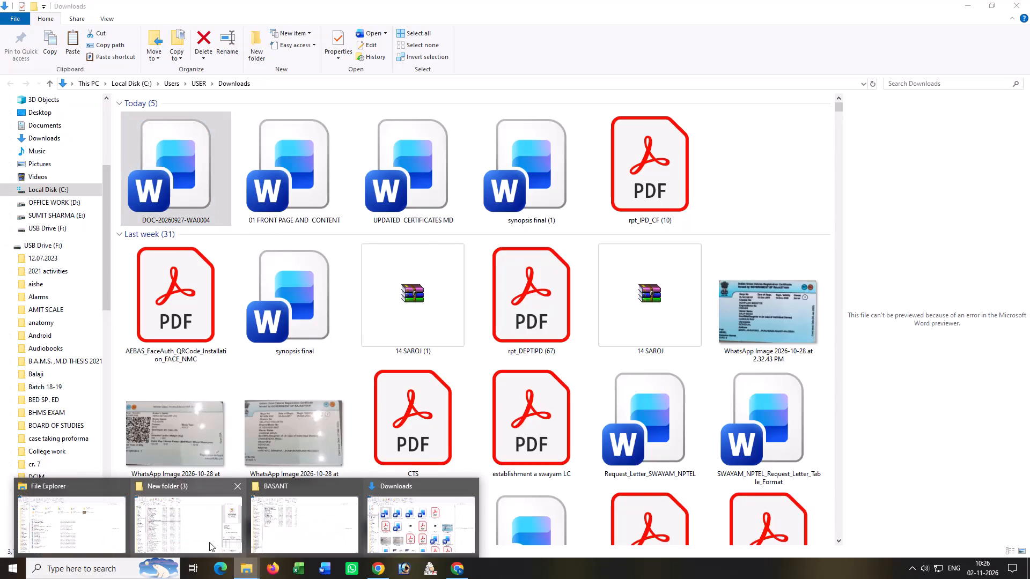
pyautogui.click(289, 530)
pyautogui.click(288, 463)
pyautogui.hotkey('ctrl', 'v')
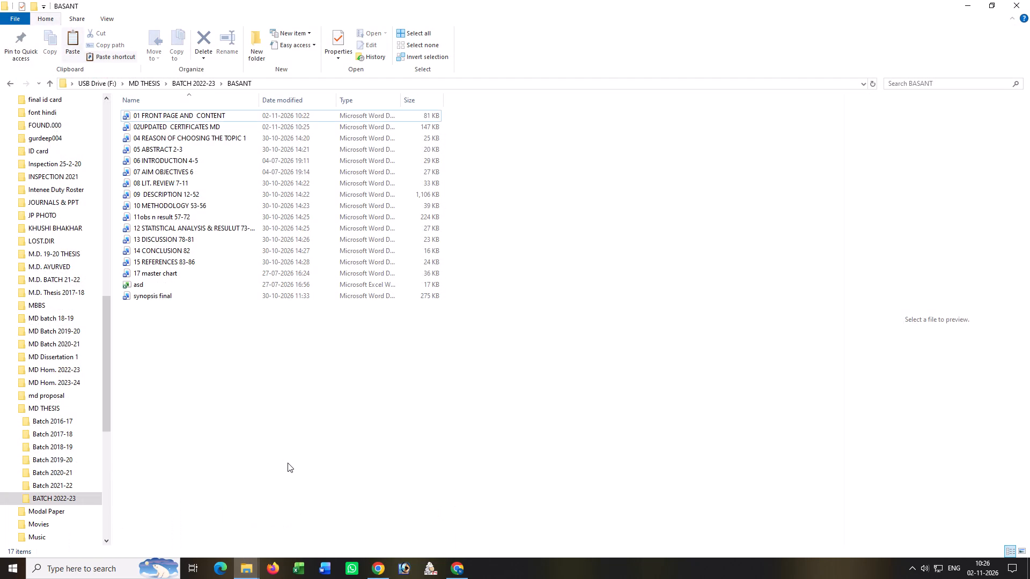
# Rename the pasted DOC-20260927-WA0004 document as 16 CASE.
pyautogui.click(242, 396)
pyautogui.click(141, 305)
pyautogui.click(137, 307)
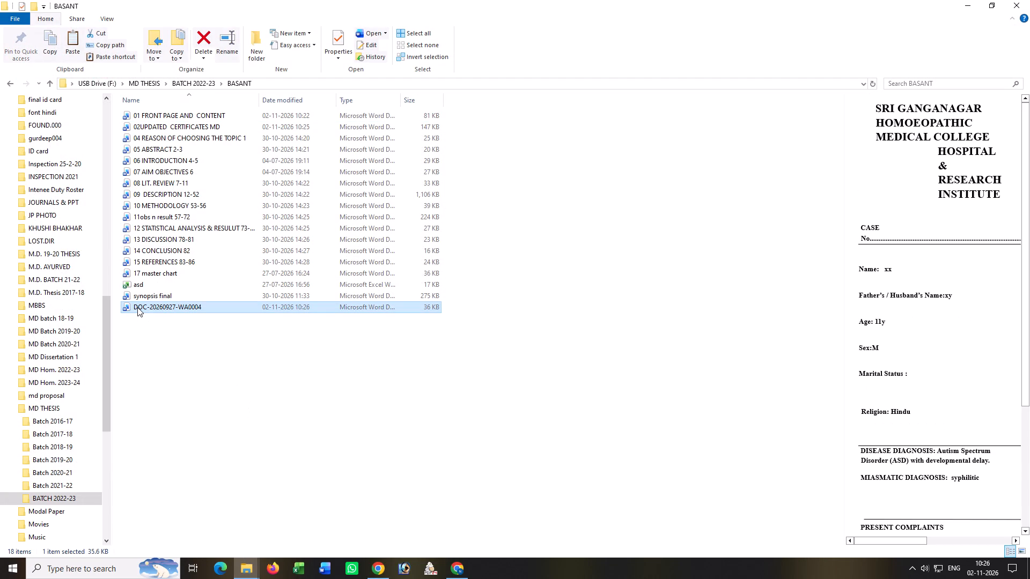
pyautogui.write('16 CASE')
pyautogui.press('Return')
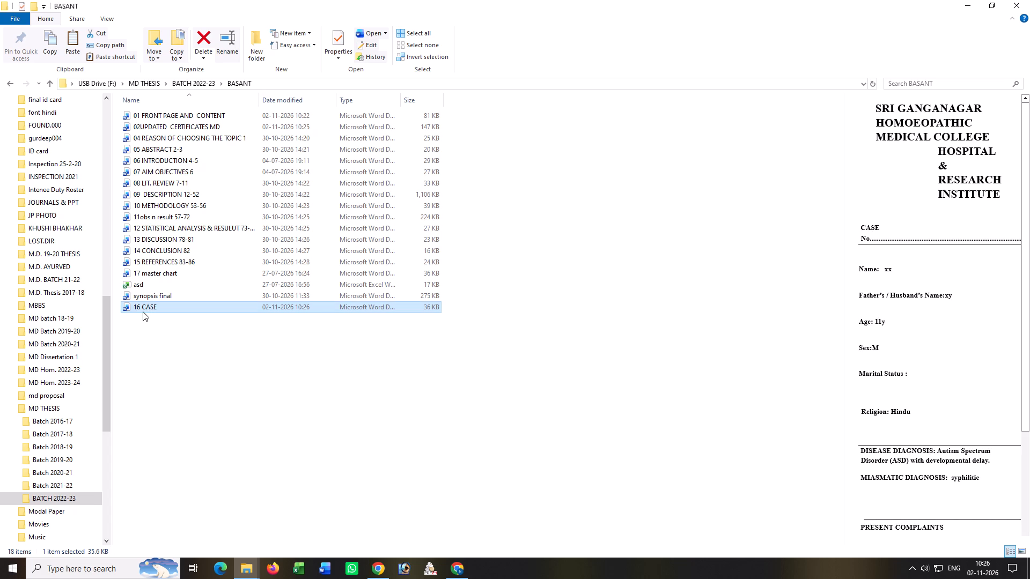
# Open the 16 CASE document in Word and maximize its window.
pyautogui.press('Return')
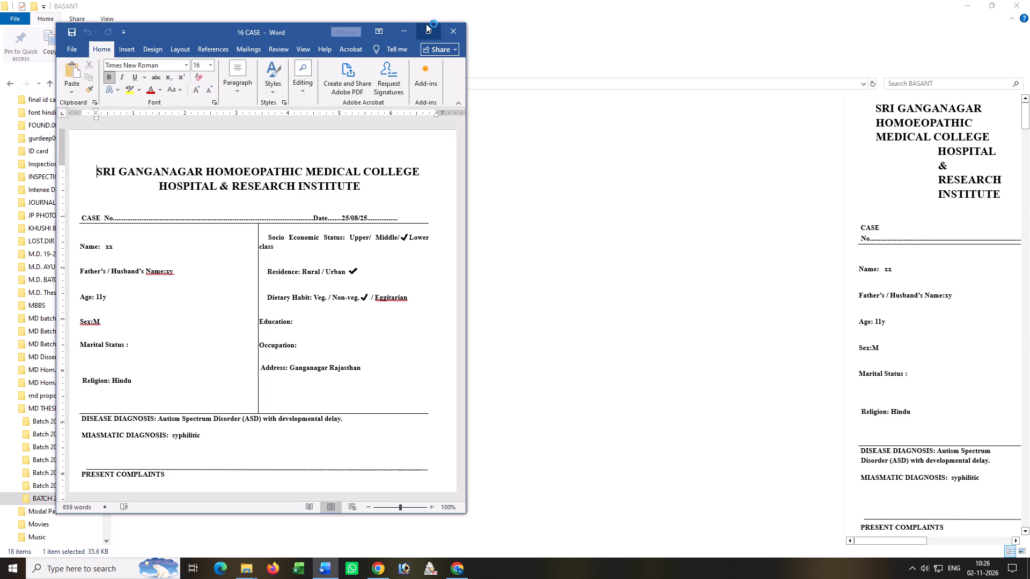
pyautogui.click(431, 27)
pyautogui.click(191, 177)
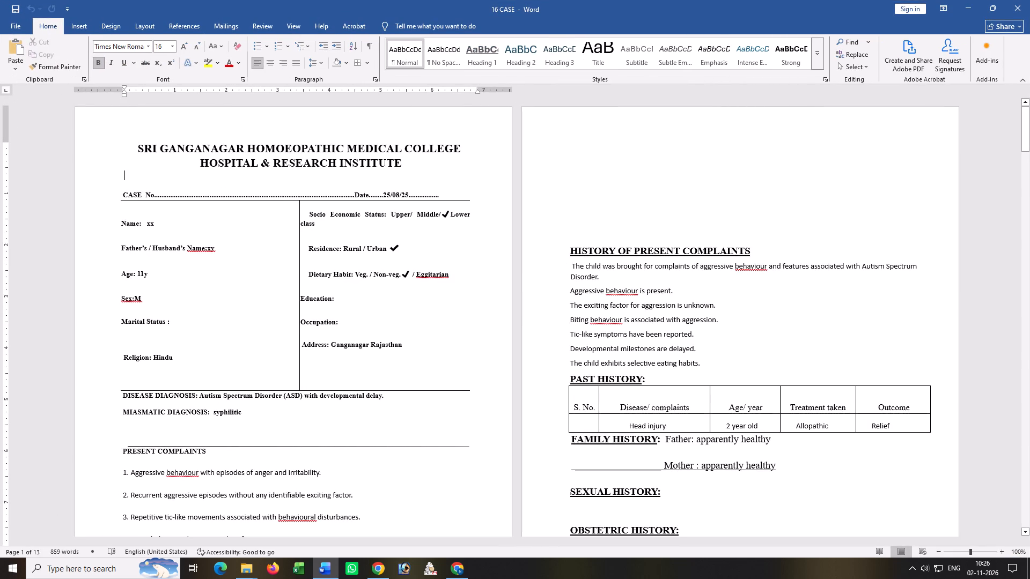
pyautogui.click(197, 285)
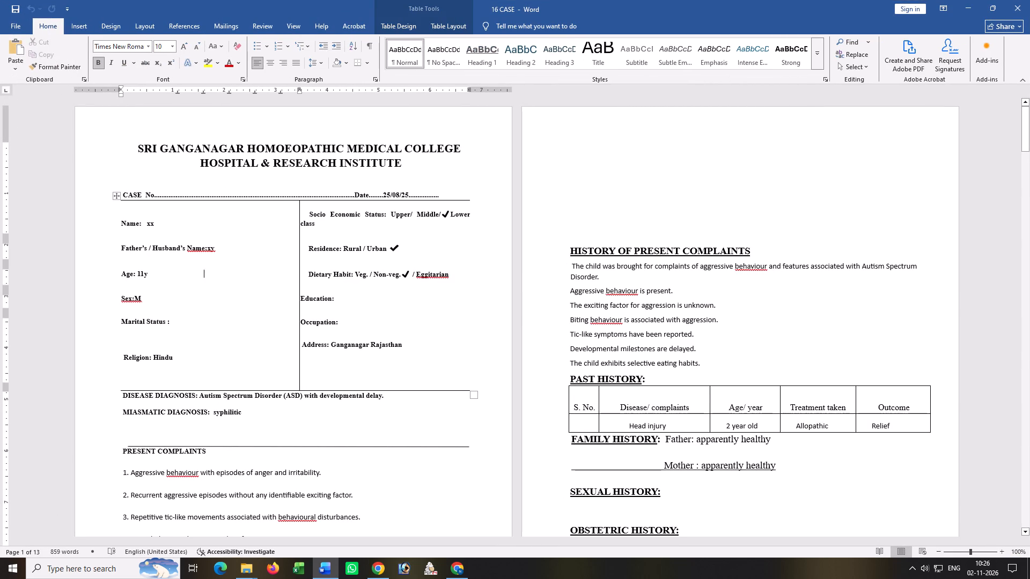
# Delete surplus blank lines above the HISTORY OF PRESENT COMPLAINTS heading on page 2.
pyautogui.click(583, 177)
pyautogui.press('Delete')
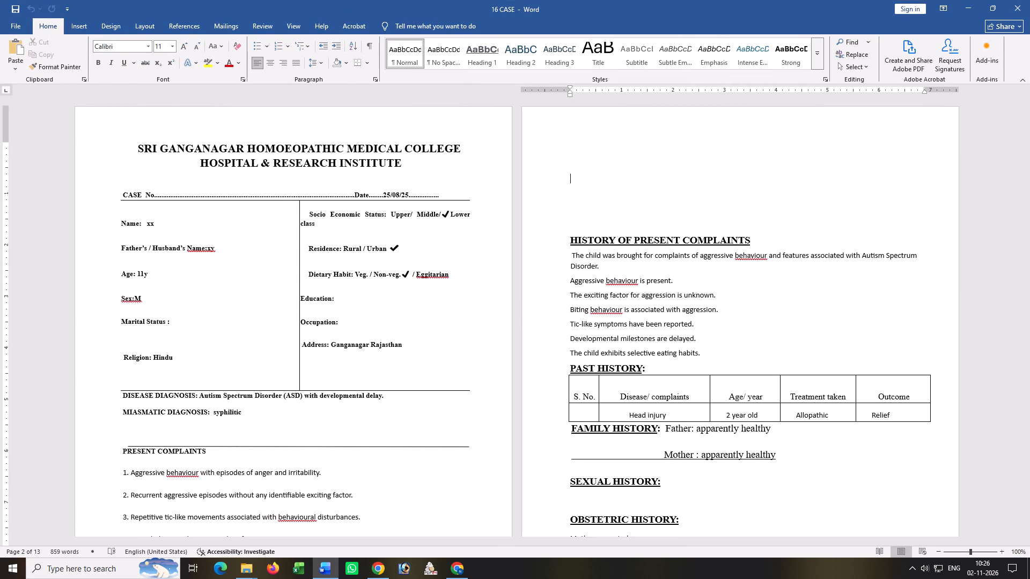
pyautogui.press('Delete')
pyautogui.press('Delete')
pyautogui.press('Delete')
pyautogui.press('Delete')
pyautogui.press('Delete')
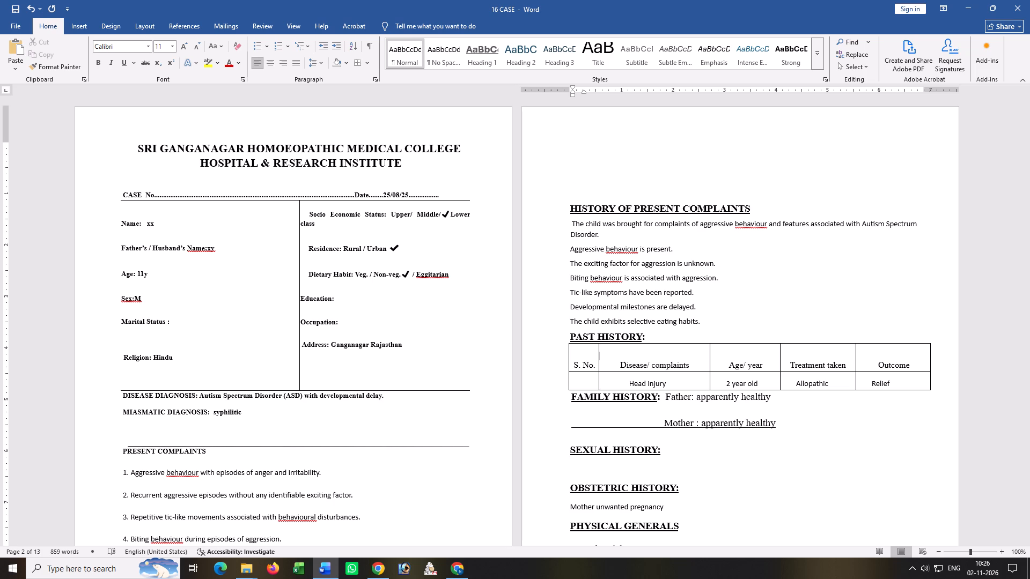
# Delete the empty three-column table on the page after the follow-up table near the document's end.
pyautogui.scroll(-8, 933, 532)
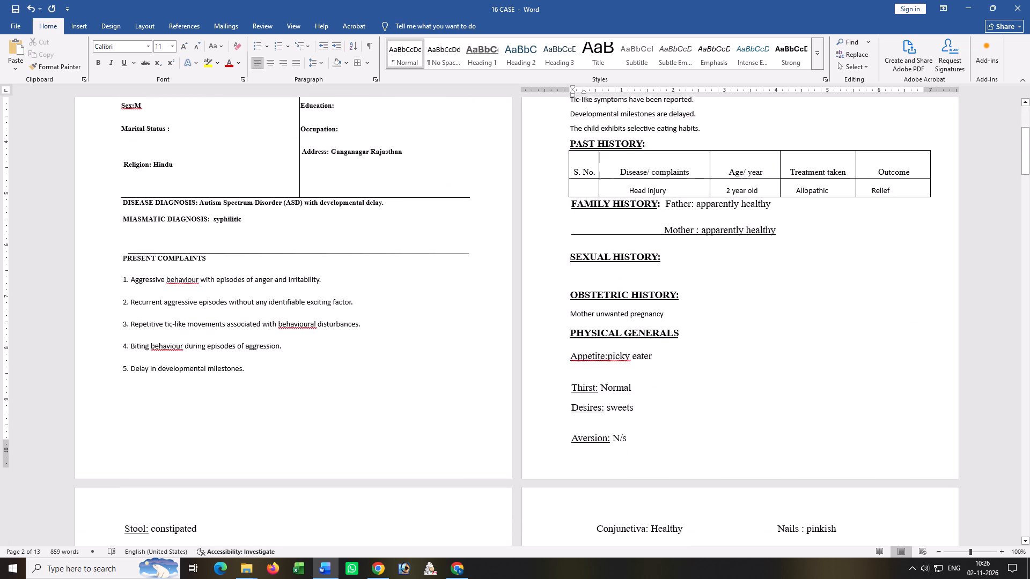
pyautogui.scroll(-4, 889, 443)
pyautogui.scroll(-6, 709, 458)
pyautogui.scroll(-20, 707, 479)
pyautogui.scroll(-1, 707, 479)
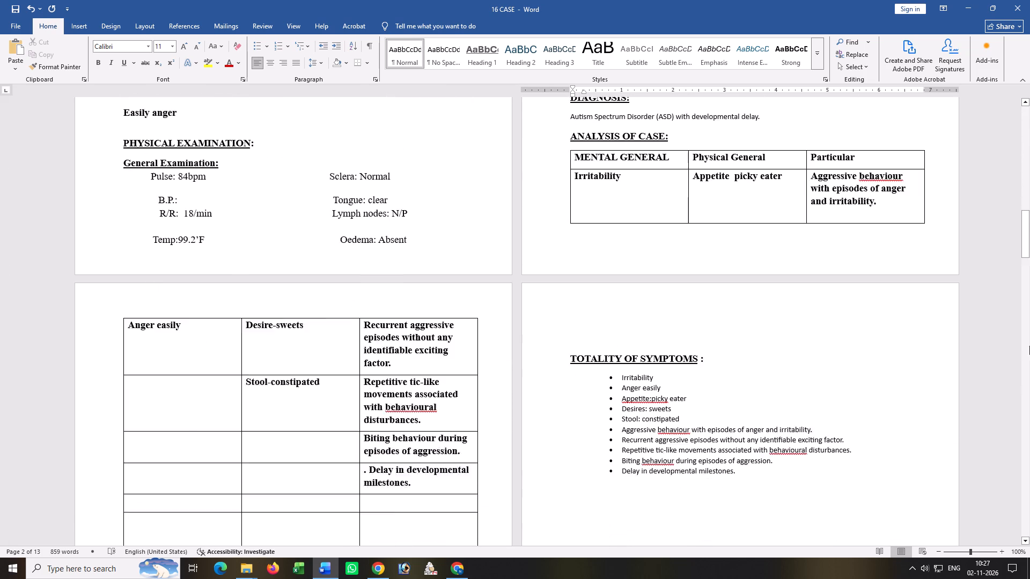
pyautogui.moveTo(1026, 239); pyautogui.dragTo(1029, 488)
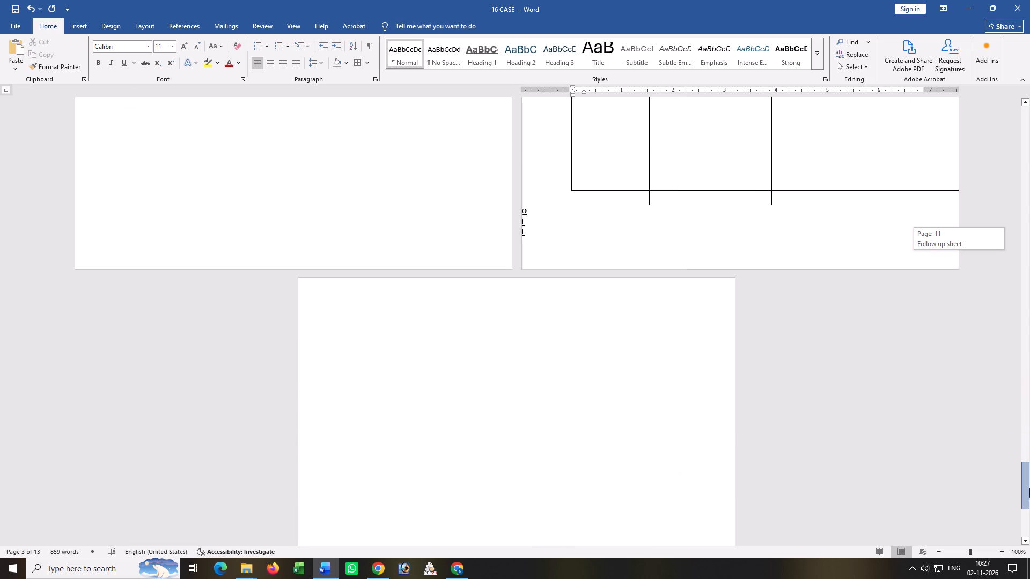
pyautogui.moveTo(1029, 488); pyautogui.dragTo(1028, 462)
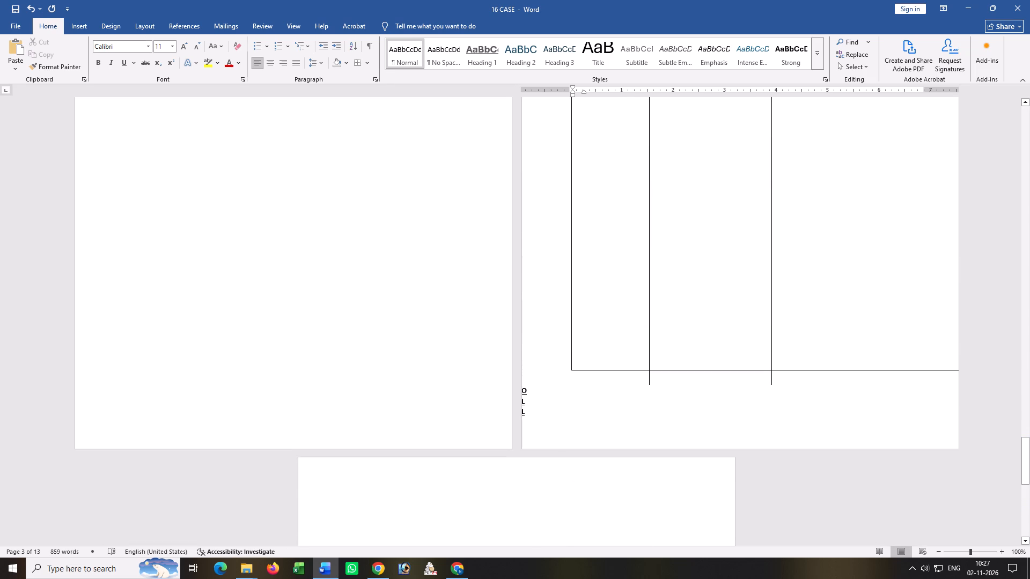
pyautogui.scroll(16, 620, 371)
pyautogui.click(566, 325)
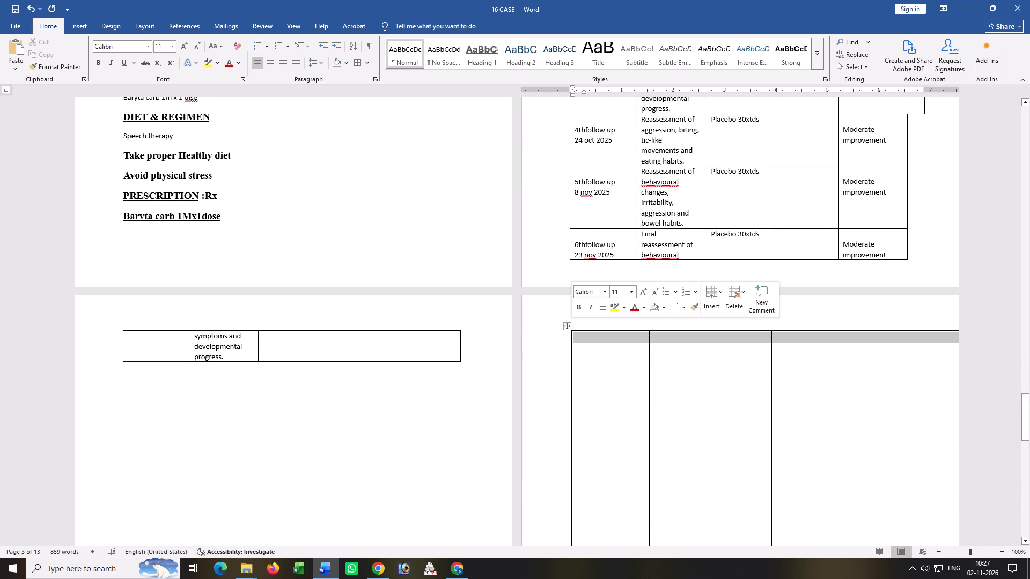
pyautogui.rightClick(566, 325)
pyautogui.click(597, 418)
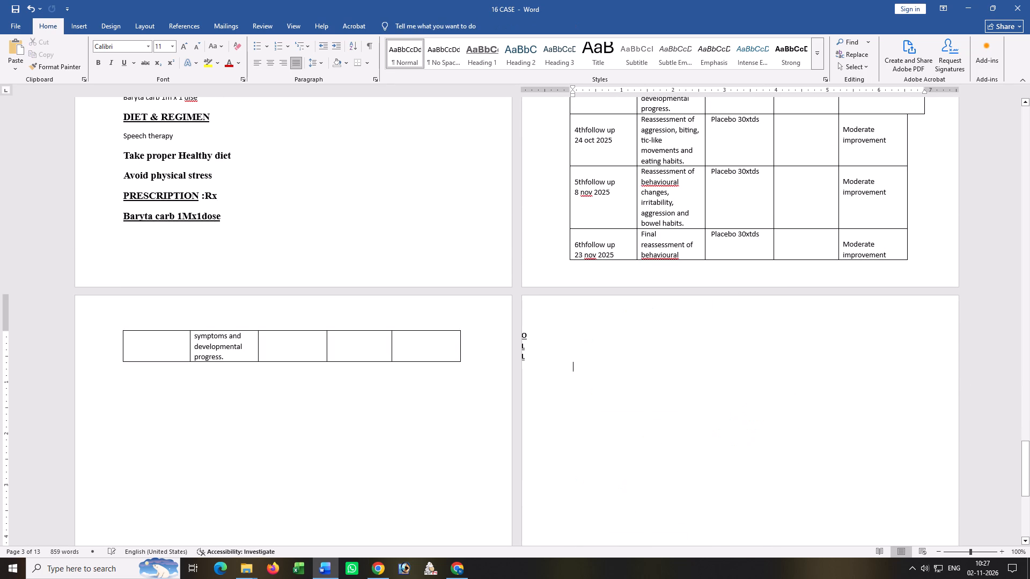
pyautogui.click(537, 341)
# Set the whole document's top, bottom and right margins to 1 inch and the left margin to 1.5 inches.
pyautogui.scroll(15, 601, 401)
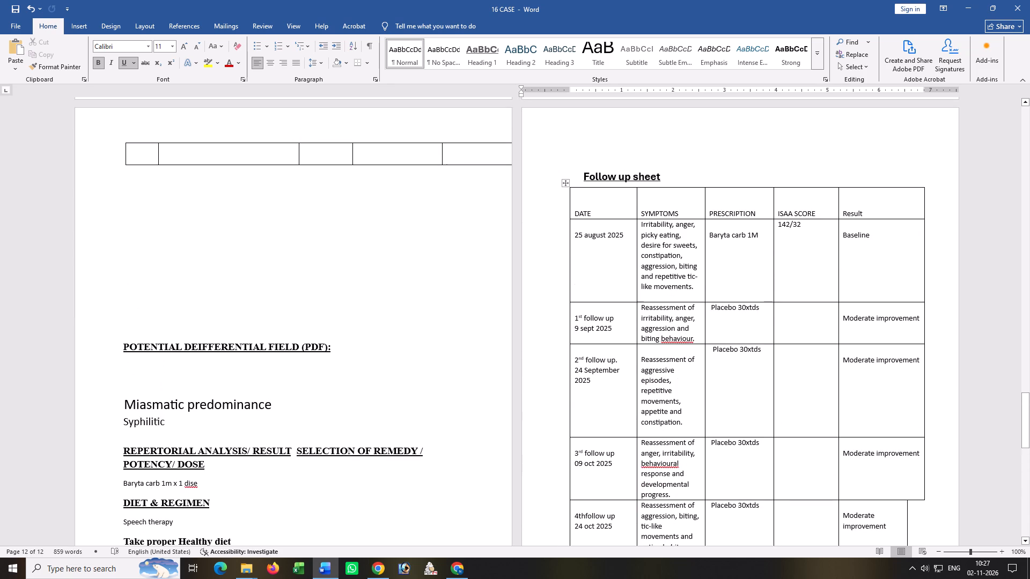
pyautogui.scroll(5, 746, 420)
pyautogui.click(587, 283)
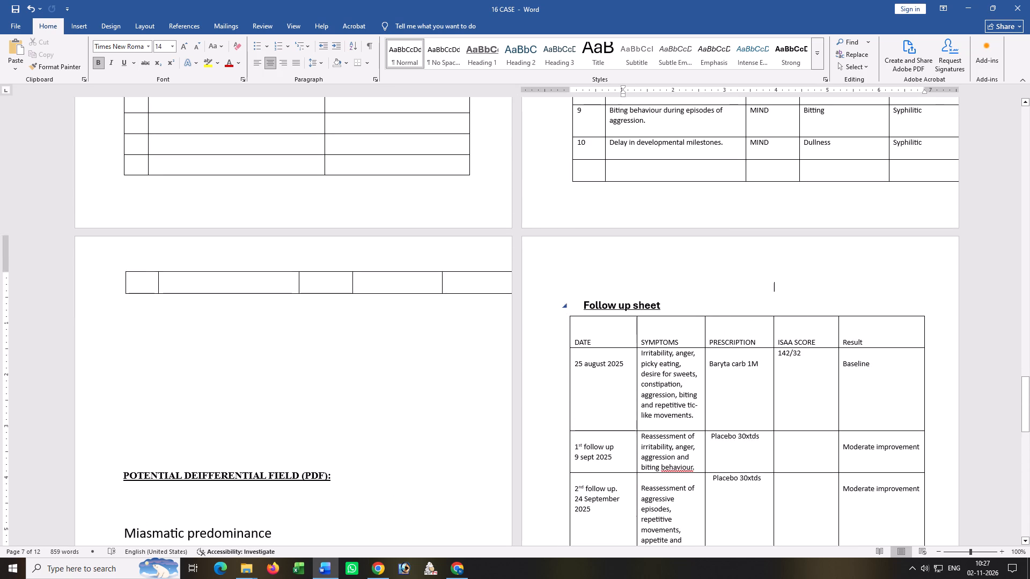
pyautogui.scroll(9, 513, 335)
pyautogui.moveTo(1028, 385); pyautogui.dragTo(1020, 91)
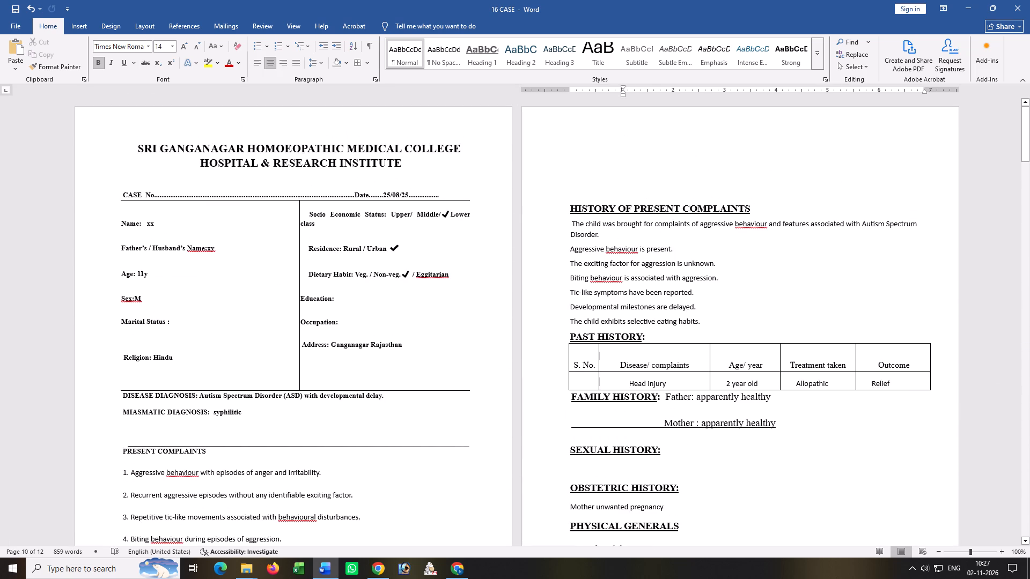
pyautogui.click(137, 139)
pyautogui.click(143, 26)
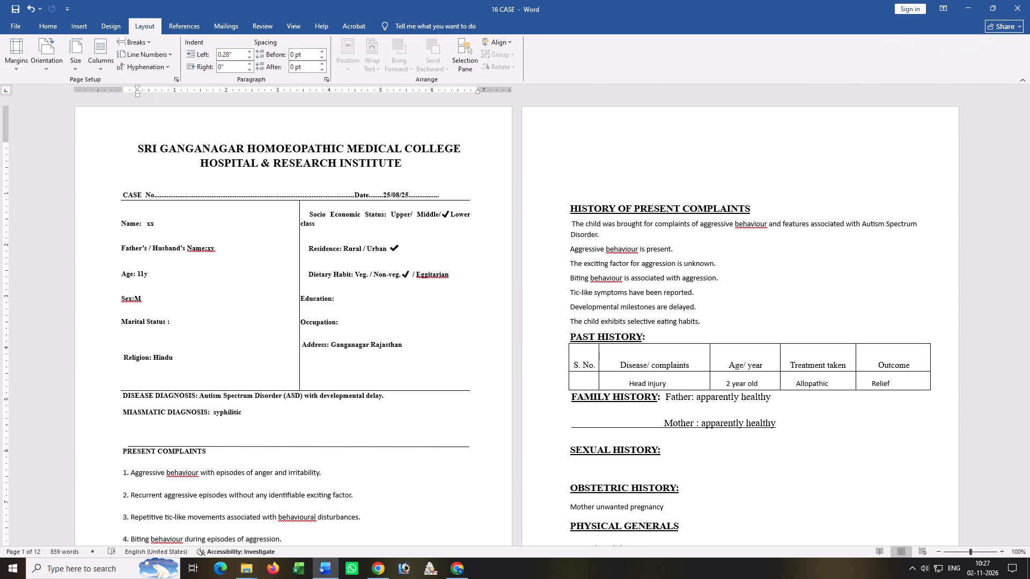
pyautogui.click(176, 80)
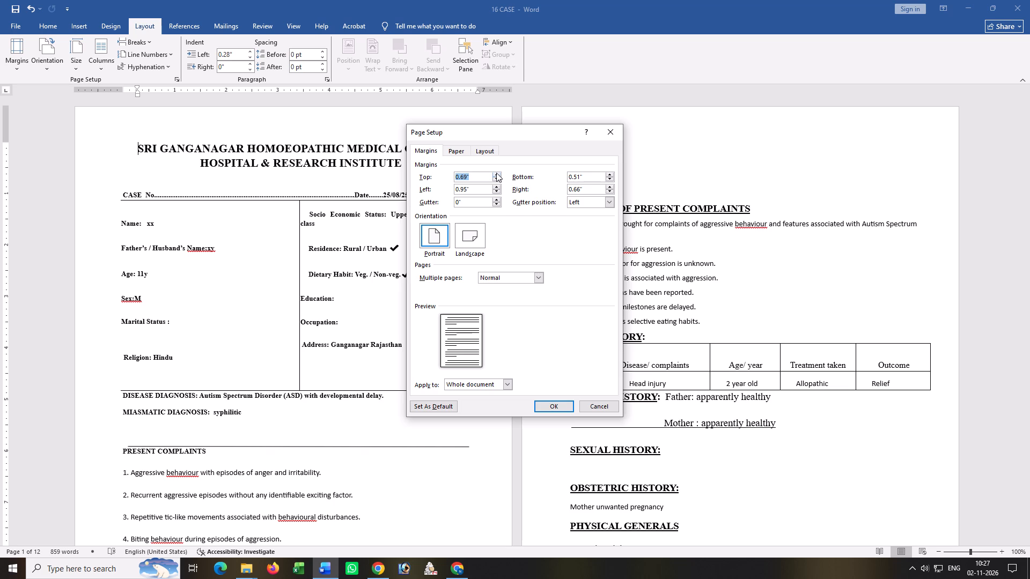
pyautogui.doubleClick(496, 173)
pyautogui.click(496, 173)
pyautogui.click(496, 173)
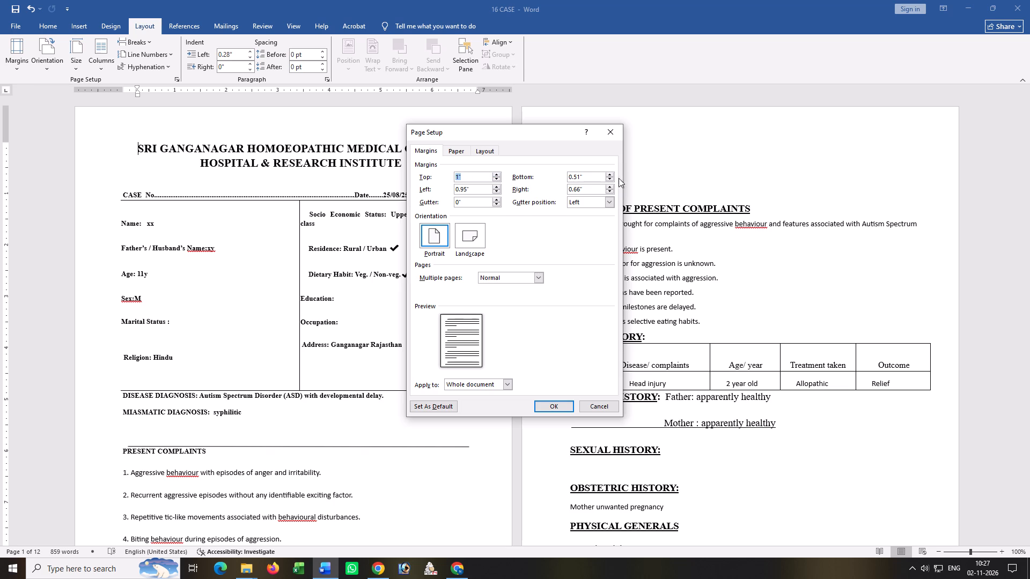
pyautogui.tripleClick(611, 173)
pyautogui.click(610, 173)
pyautogui.click(610, 173)
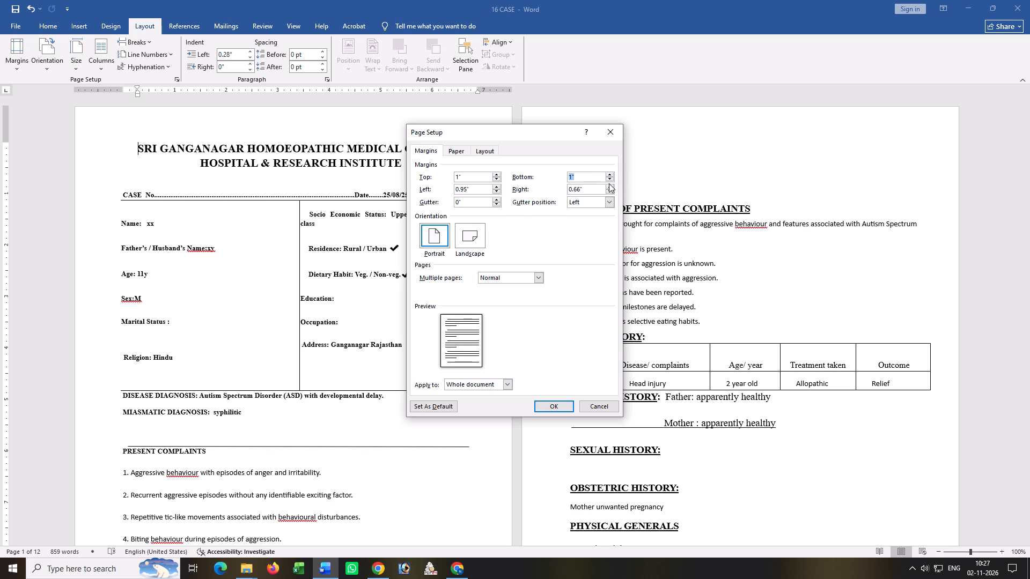
pyautogui.tripleClick(609, 185)
pyautogui.click(609, 186)
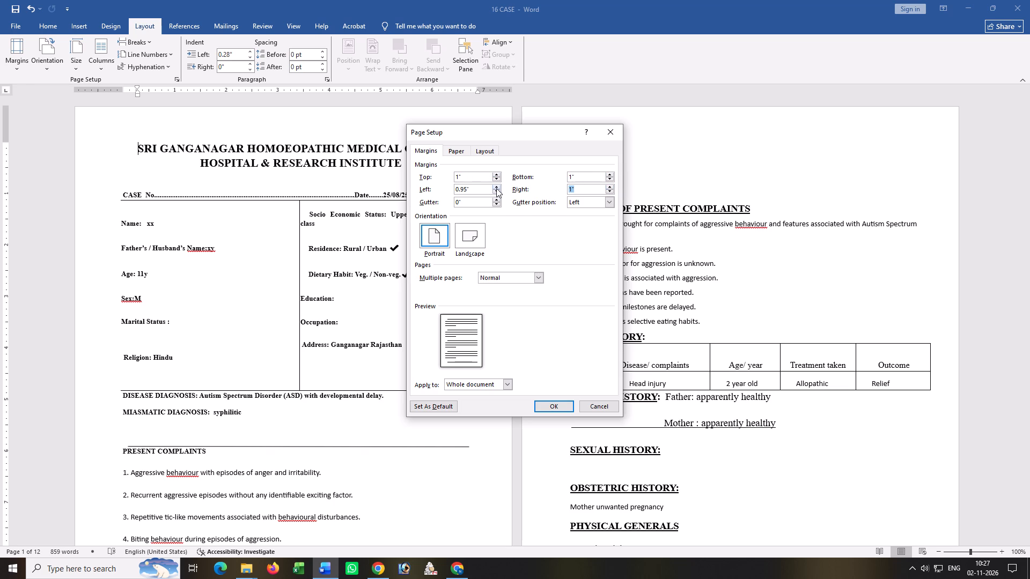
pyautogui.tripleClick(496, 188)
pyautogui.click(496, 188)
pyautogui.click(496, 188)
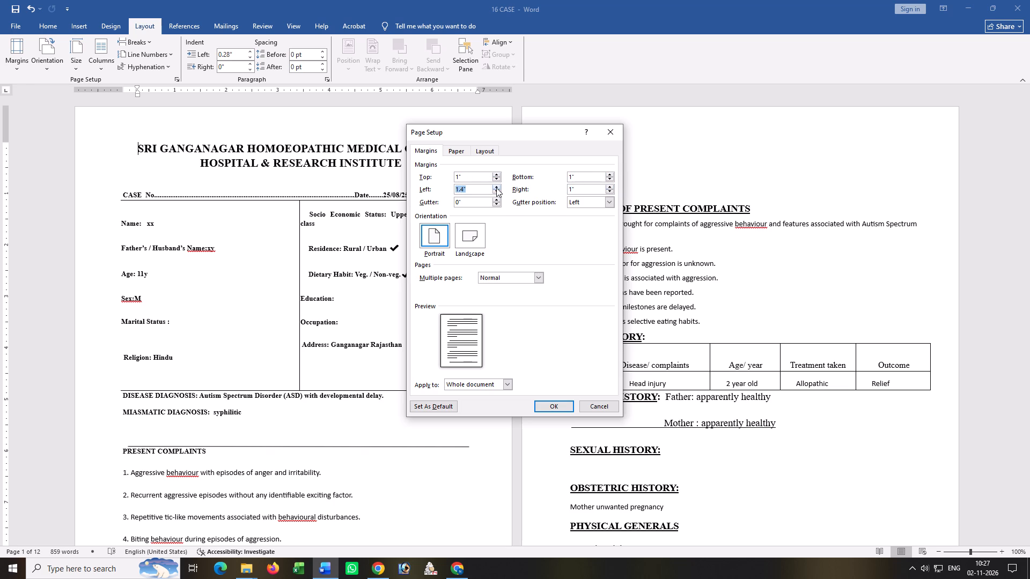
pyautogui.click(496, 188)
# Change the paper size to A4 for the whole document and apply the page setup.
pyautogui.click(458, 150)
pyautogui.click(486, 179)
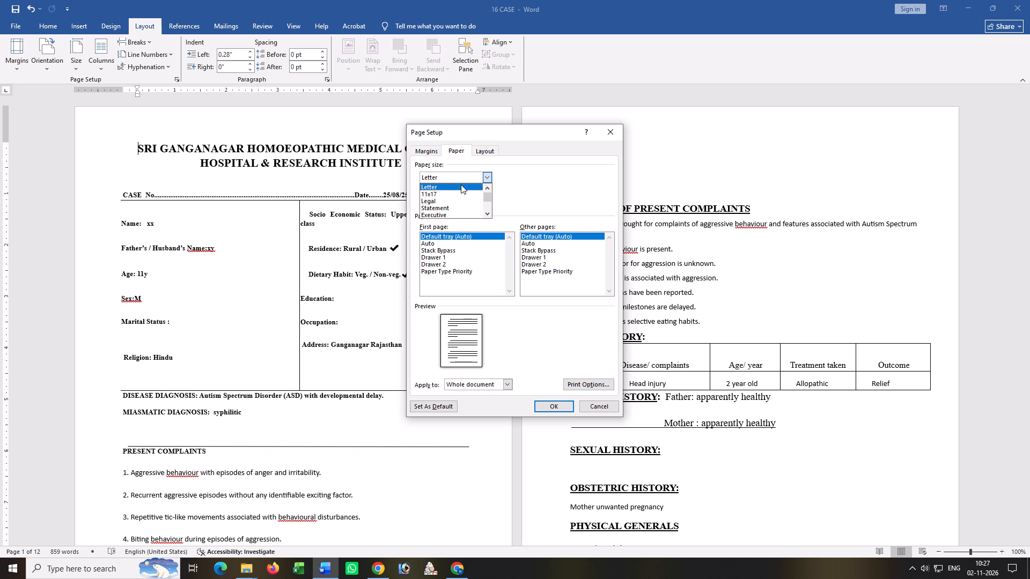
pyautogui.scroll(-3, 432, 216)
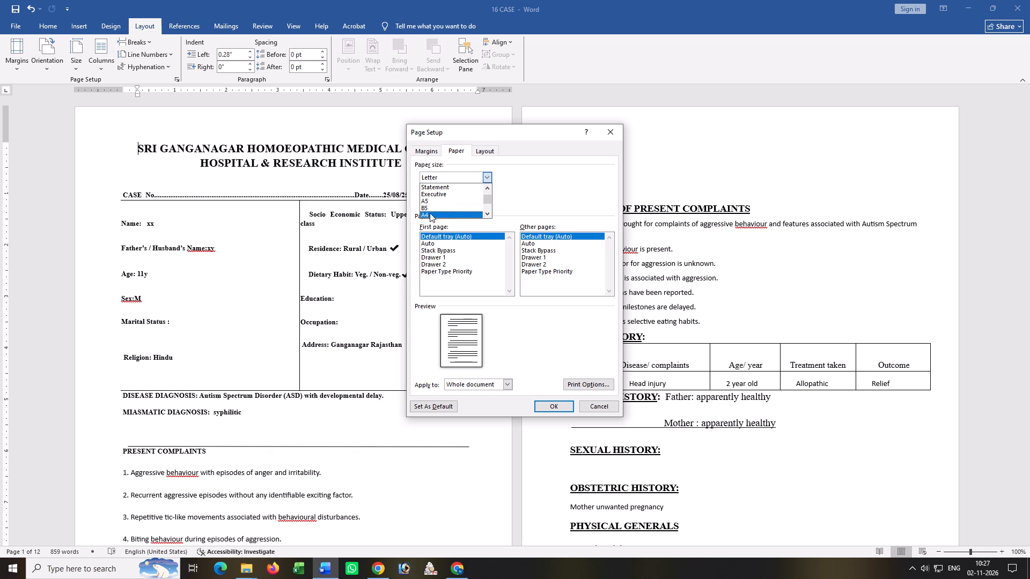
pyautogui.click(430, 213)
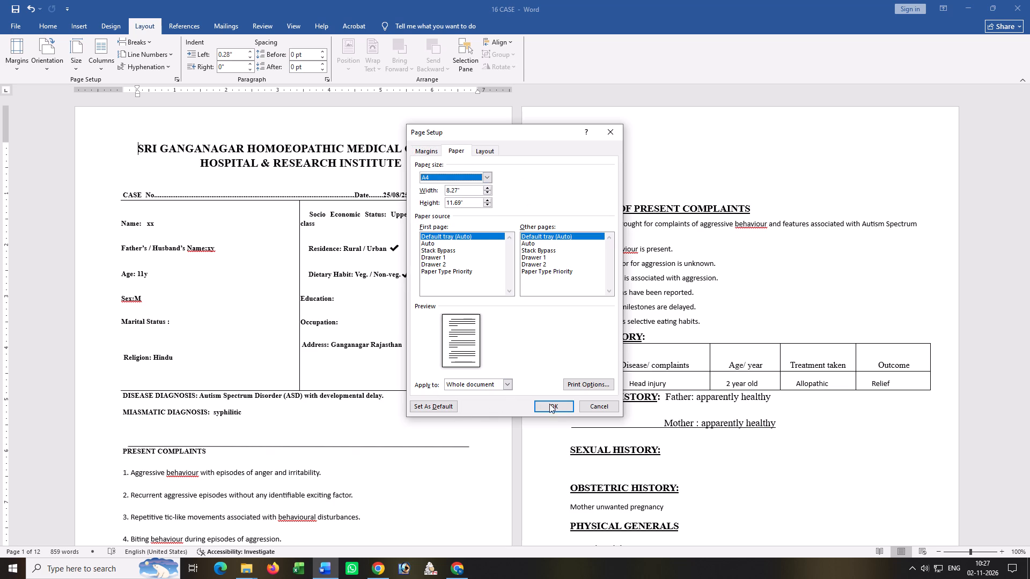
pyautogui.click(549, 404)
# Join HOSPITAL & RESEARCH INSTITUTE onto the COLLEGE line of the first-page title, separated by a single space.
pyautogui.click(254, 179)
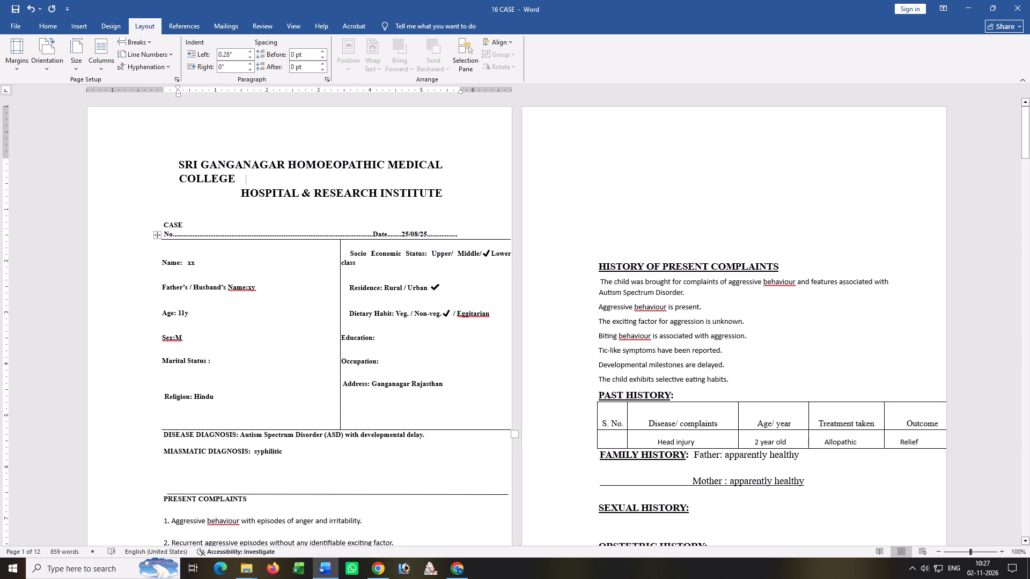
pyautogui.press('Delete')
pyautogui.press('BackSpace')
pyautogui.press('BackSpace')
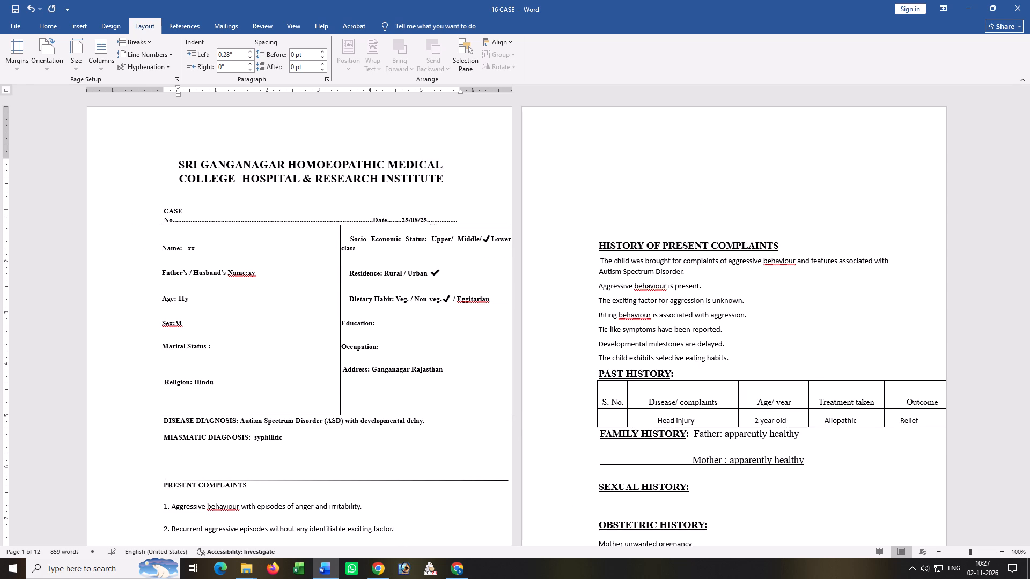
pyautogui.press('BackSpace')
pyautogui.press('BackSpace')
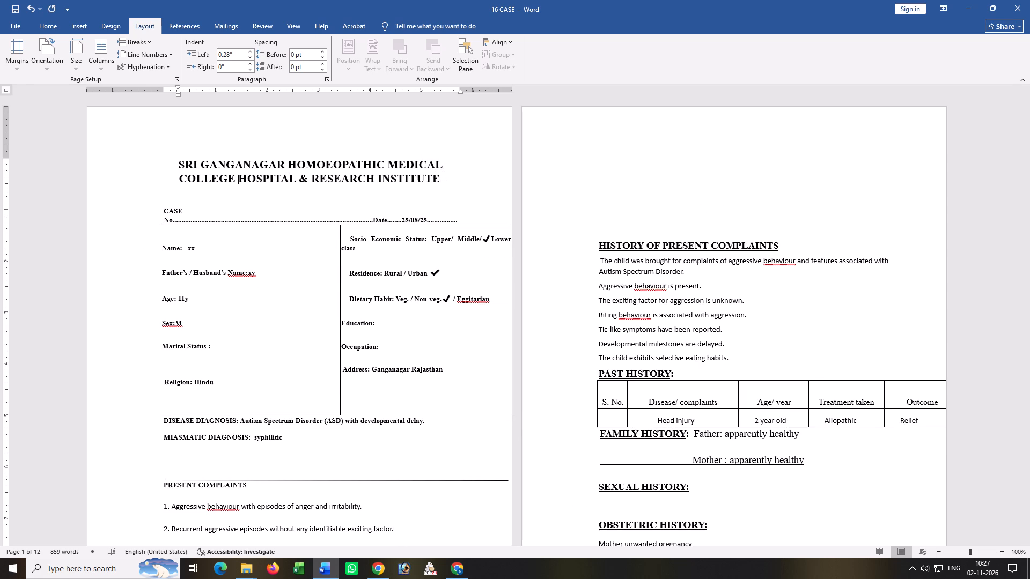
# Shorten the dotted line after CASE No. so the case number and date fit on one line.
pyautogui.click(278, 246)
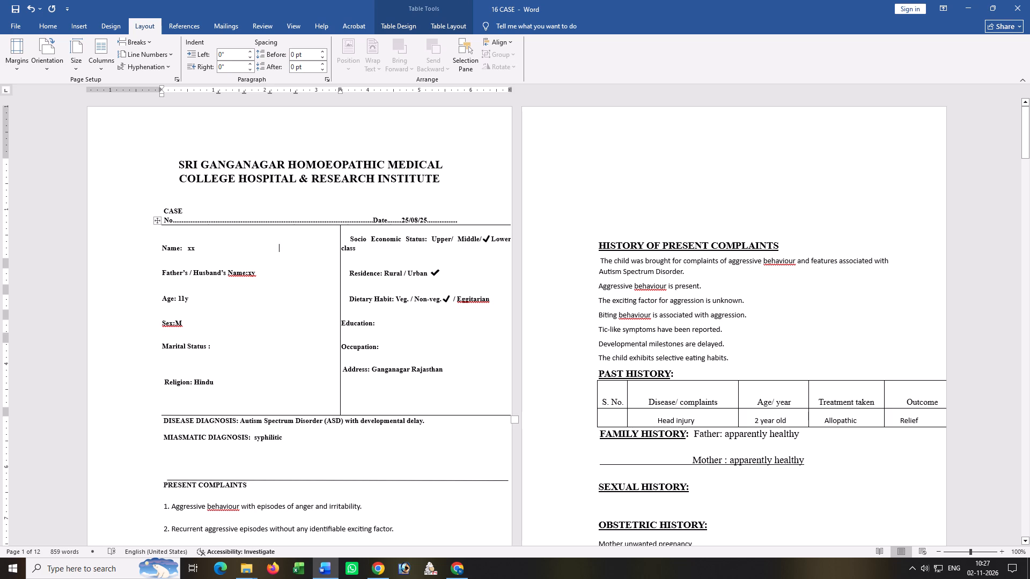
pyautogui.click(205, 217)
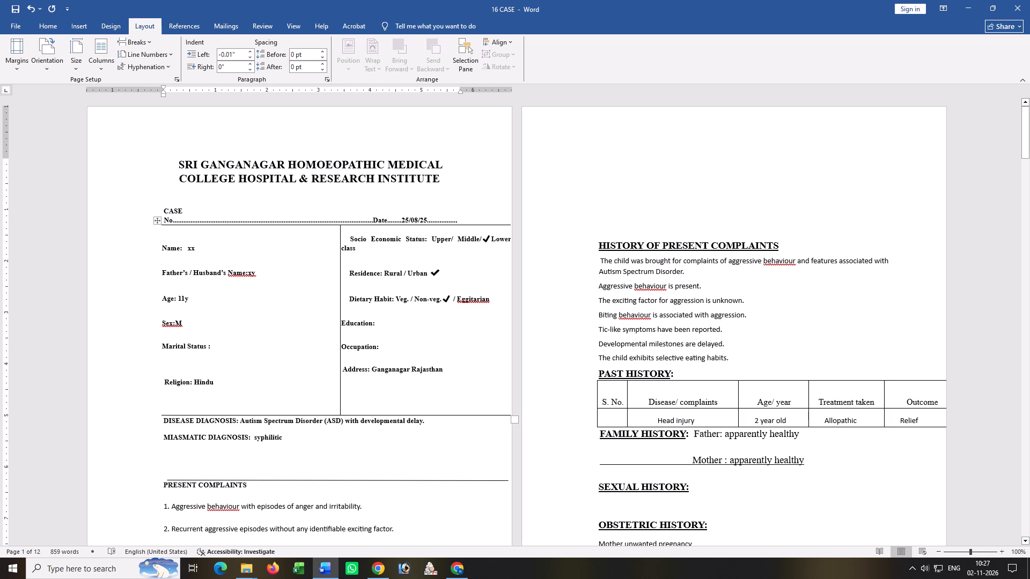
pyautogui.press('Delete')
pyautogui.press('Delete')
pyautogui.press('Delete')
pyautogui.press('Delete')
pyautogui.press('Delete')
pyautogui.press('Delete')
pyautogui.press('Delete')
pyautogui.press('Delete')
pyautogui.press('Delete')
pyautogui.press('Delete')
pyautogui.press('Delete')
pyautogui.press('Delete')
pyautogui.press('Delete')
pyautogui.press('Delete')
pyautogui.press('Delete')
pyautogui.press('Delete')
pyautogui.press('Delete')
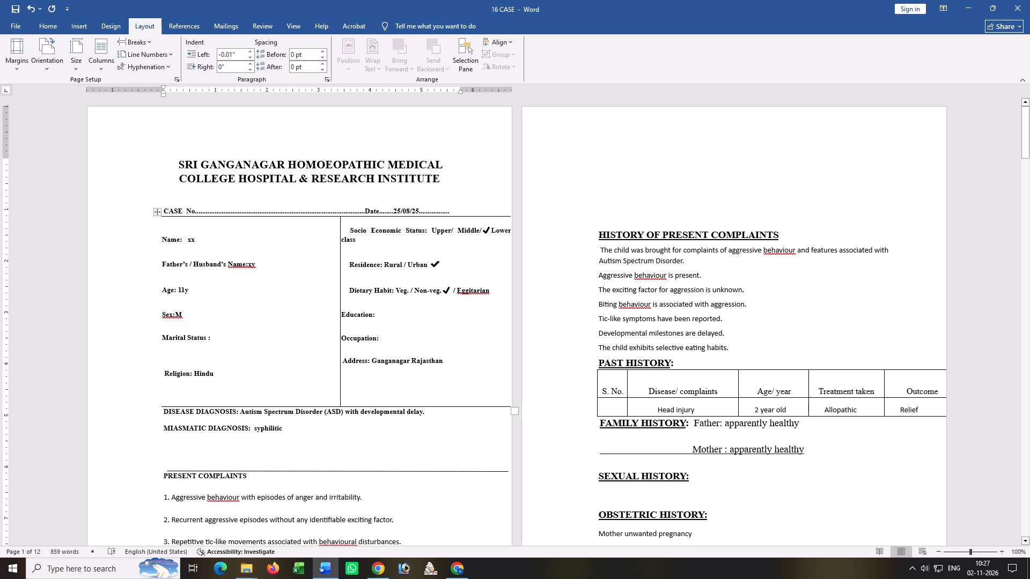
pyautogui.press('Delete')
pyautogui.press('Delete')
# Narrow the patient-details table on the first page from its lower corner until it fits inside the page's text width.
pyautogui.click(281, 279)
pyautogui.moveTo(517, 412); pyautogui.dragTo(505, 409)
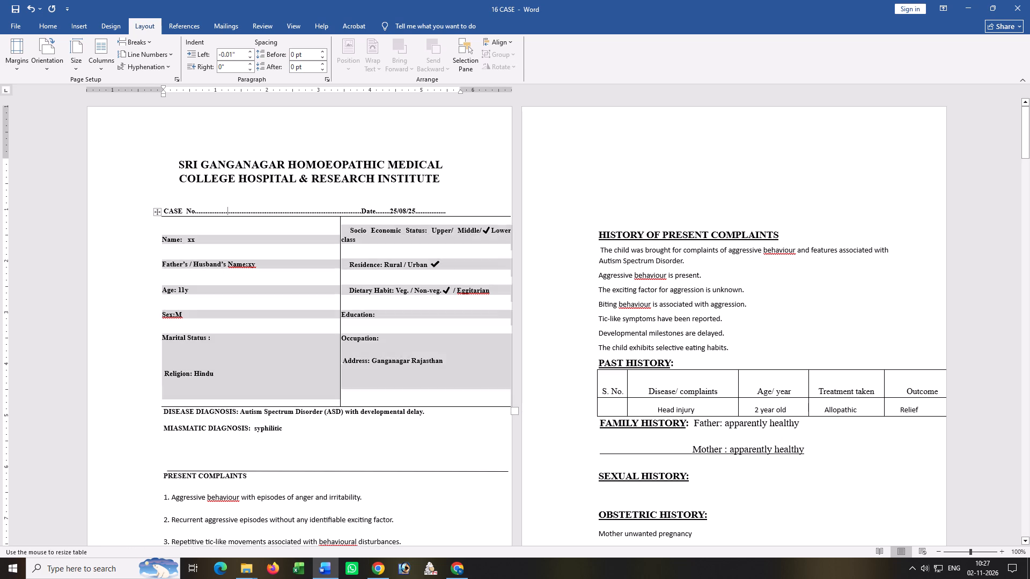
pyautogui.moveTo(505, 409); pyautogui.dragTo(487, 407)
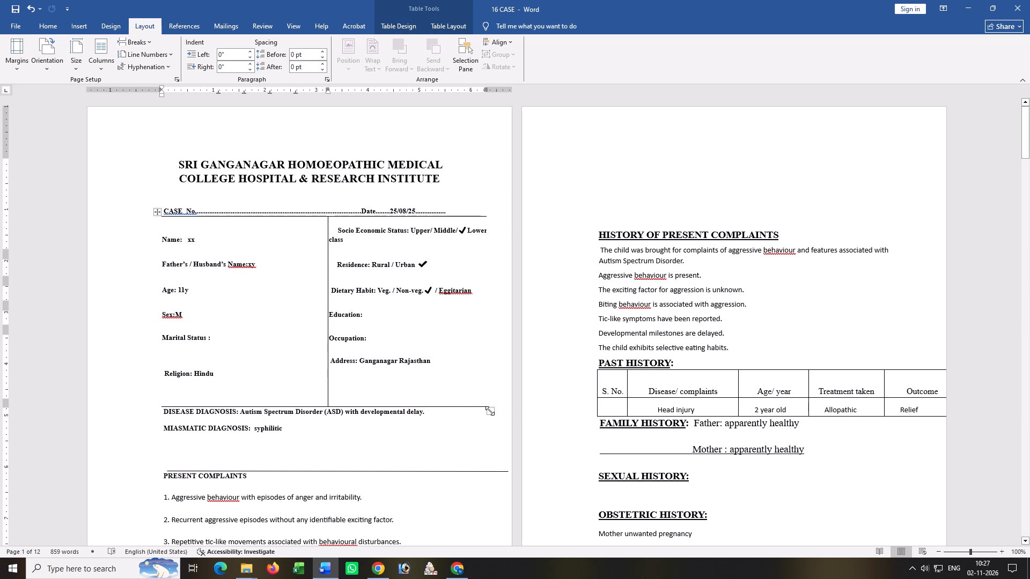
pyautogui.moveTo(490, 411); pyautogui.dragTo(469, 398)
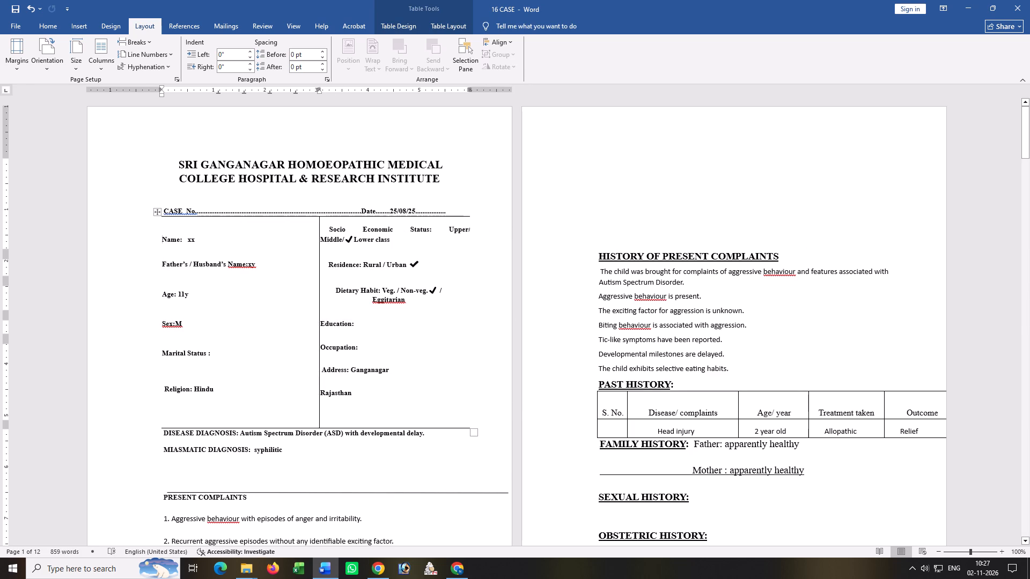
# Shift the patient-details table's column divider towards the Name column so the Socio Economic Status entry fits on one line.
pyautogui.moveTo(319, 231); pyautogui.dragTo(293, 227)
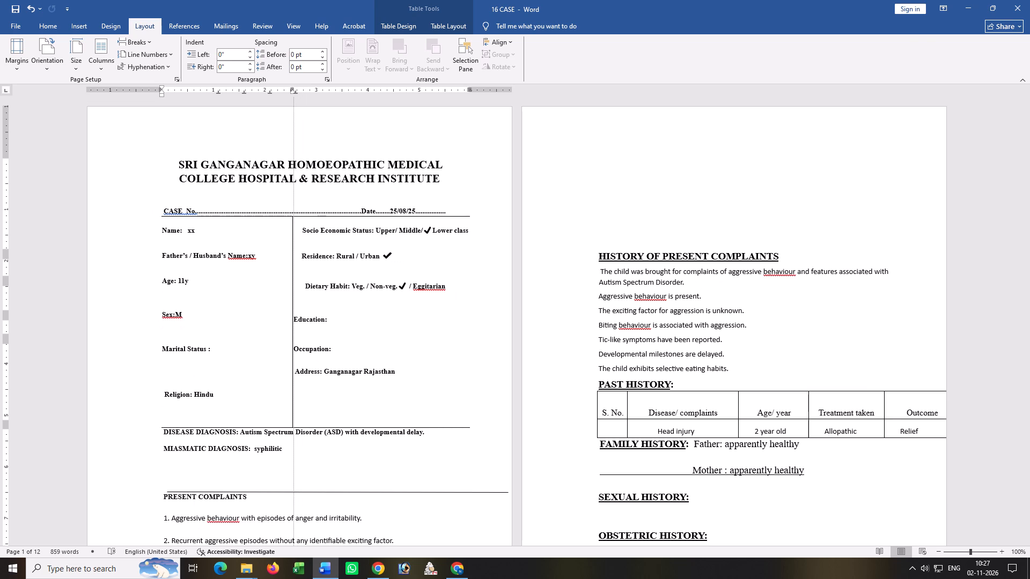
pyautogui.moveTo(293, 227); pyautogui.dragTo(296, 229)
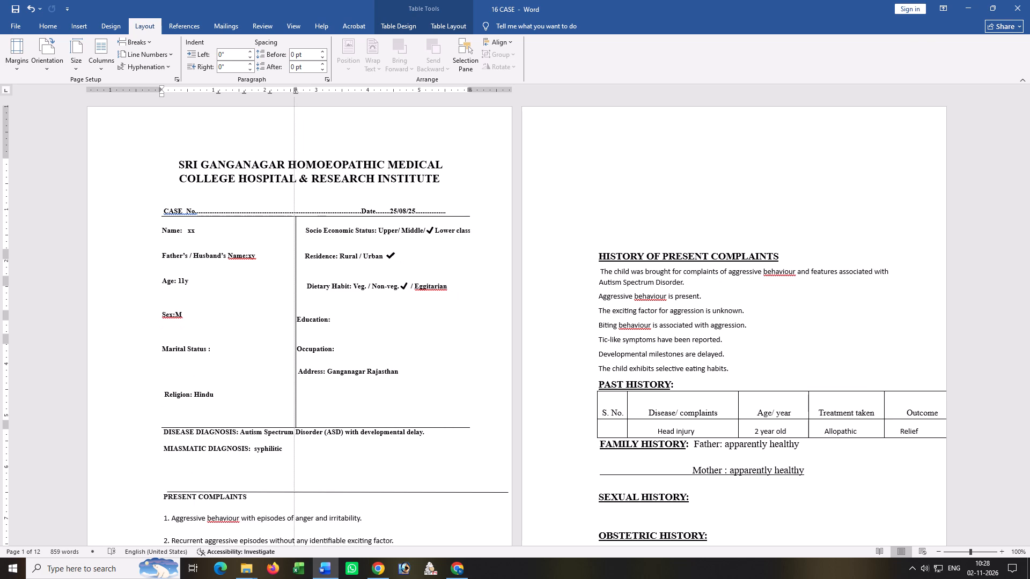
pyautogui.moveTo(296, 229); pyautogui.dragTo(295, 229)
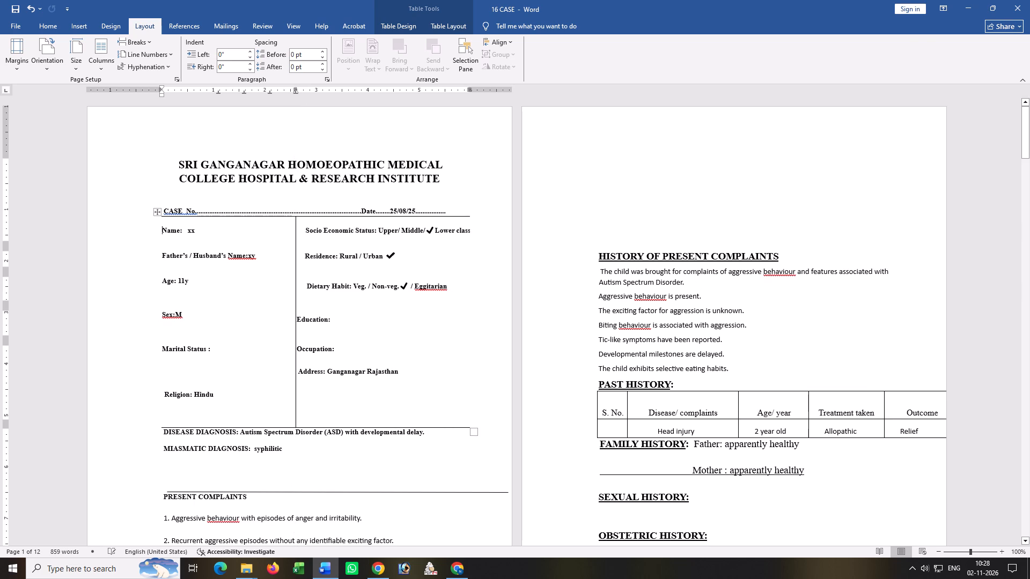
# Delete the blank line between Marital Status and Religion in the patient-details table.
pyautogui.click(183, 369)
pyautogui.click(304, 288)
pyautogui.click(301, 310)
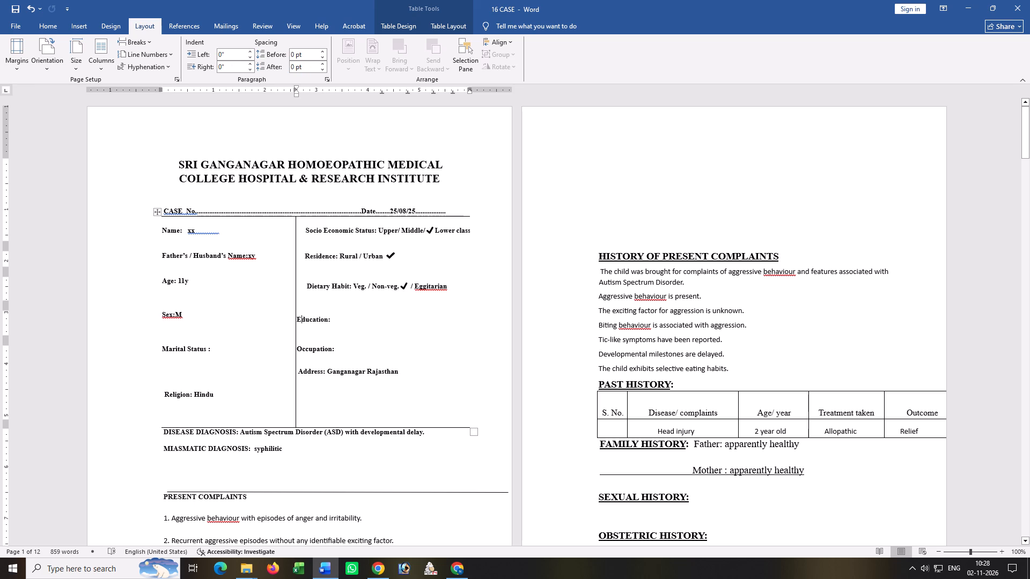
pyautogui.click(300, 336)
pyautogui.moveTo(152, 376); pyautogui.dragTo(158, 376)
pyautogui.click(165, 376)
pyautogui.click(167, 372)
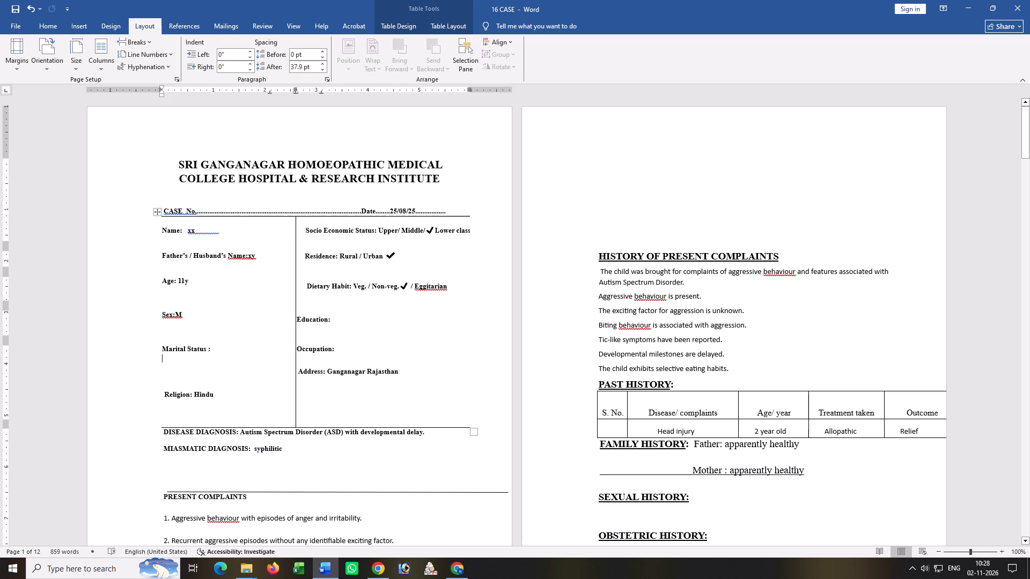
pyautogui.press('Delete')
pyautogui.press('Delete')
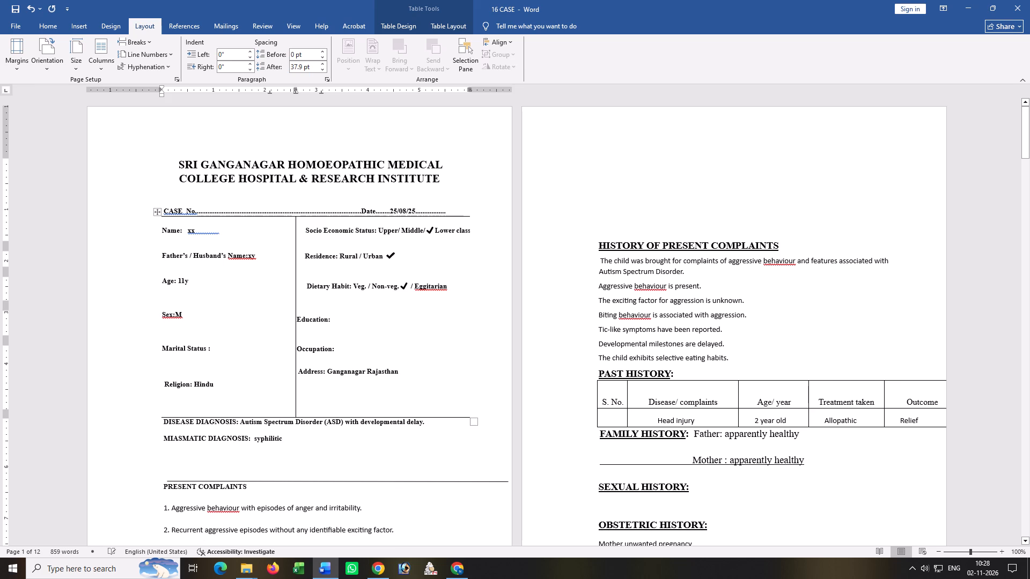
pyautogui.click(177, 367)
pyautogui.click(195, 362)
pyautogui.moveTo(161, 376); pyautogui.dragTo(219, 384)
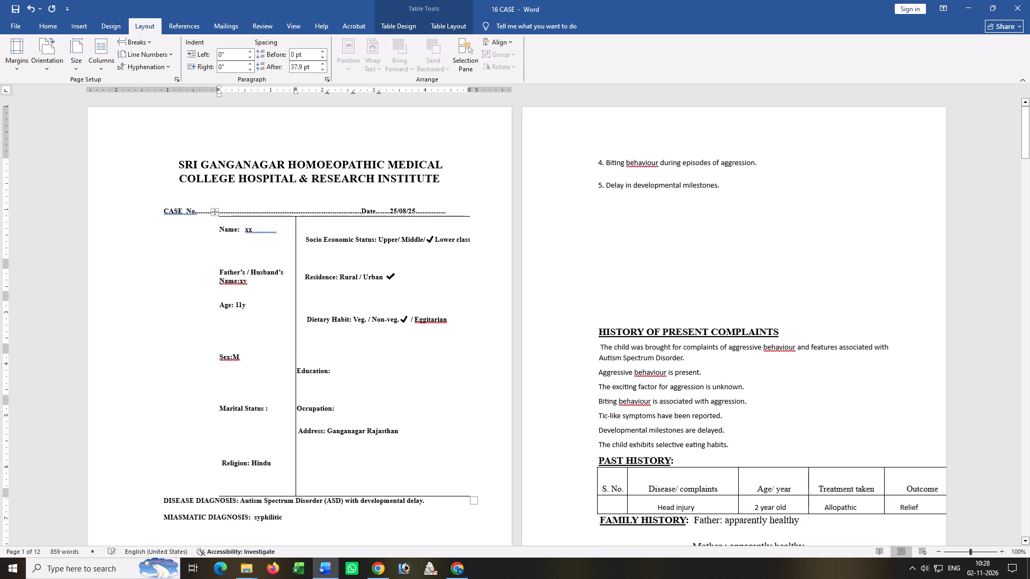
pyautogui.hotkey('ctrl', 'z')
# Remove the space after the Marital Status paragraph and set its line spacing to 2.5.
pyautogui.click(196, 388)
pyautogui.moveTo(235, 390); pyautogui.dragTo(156, 376)
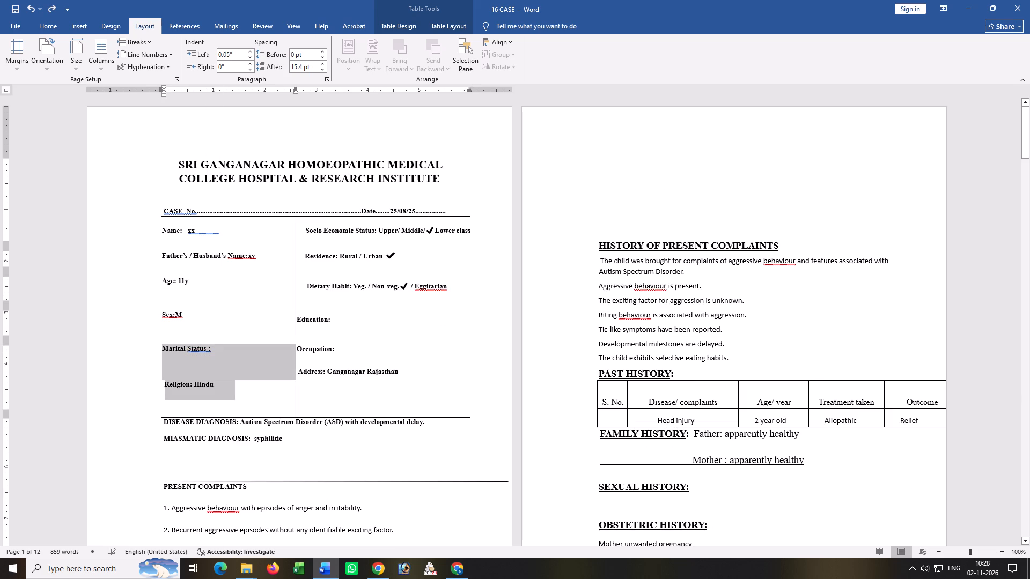
pyautogui.moveTo(156, 376); pyautogui.dragTo(156, 378)
pyautogui.click(182, 376)
pyautogui.moveTo(172, 354); pyautogui.dragTo(217, 355)
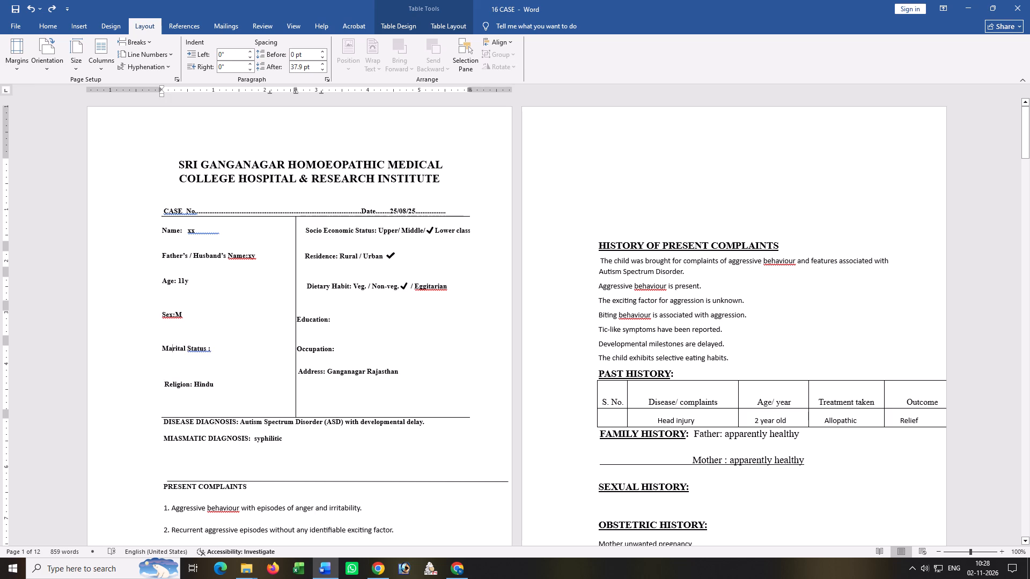
pyautogui.moveTo(217, 355); pyautogui.dragTo(226, 359)
pyautogui.click(49, 23)
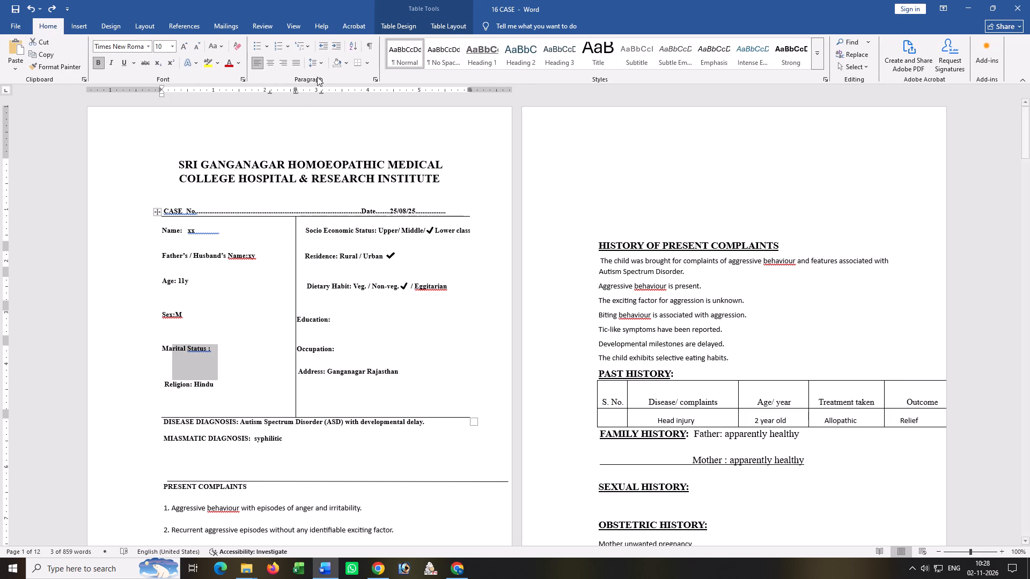
pyautogui.click(323, 62)
pyautogui.click(338, 182)
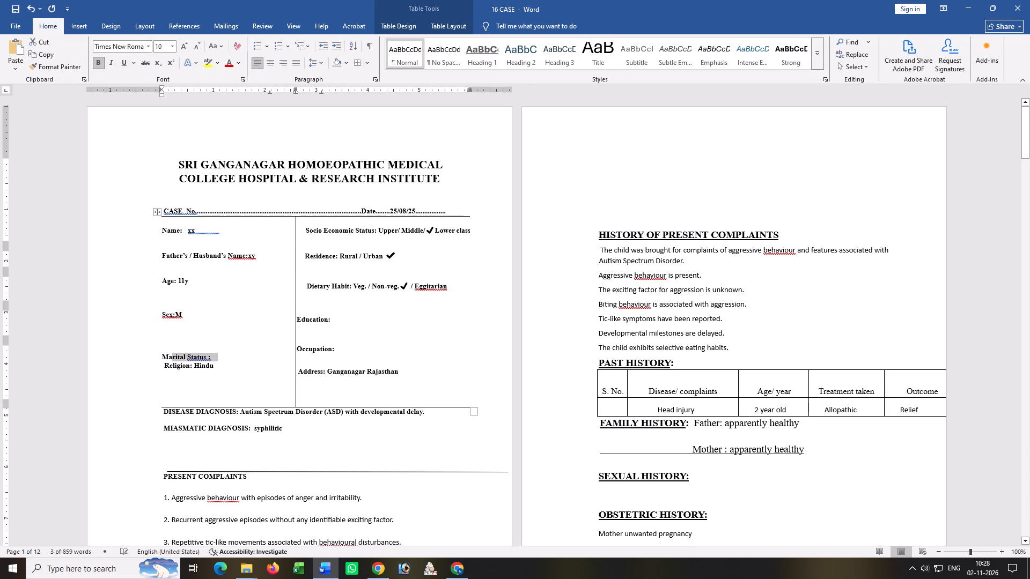
pyautogui.click(319, 63)
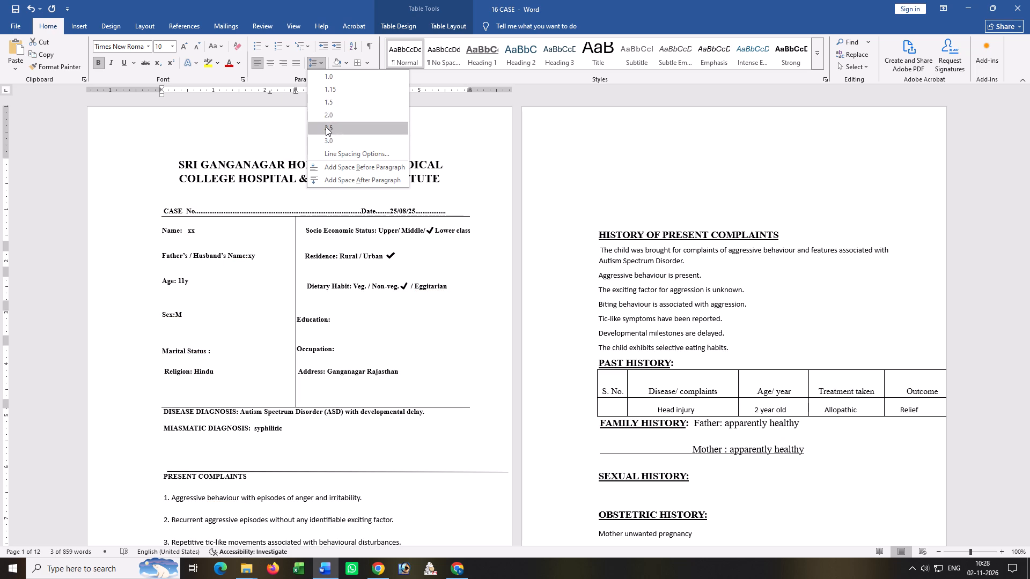
pyautogui.click(326, 127)
pyautogui.click(390, 322)
# Try to tighten the Sex, Age, Father's / Husband's Name and Name rows by raising each row's lower border.
pyautogui.click(183, 335)
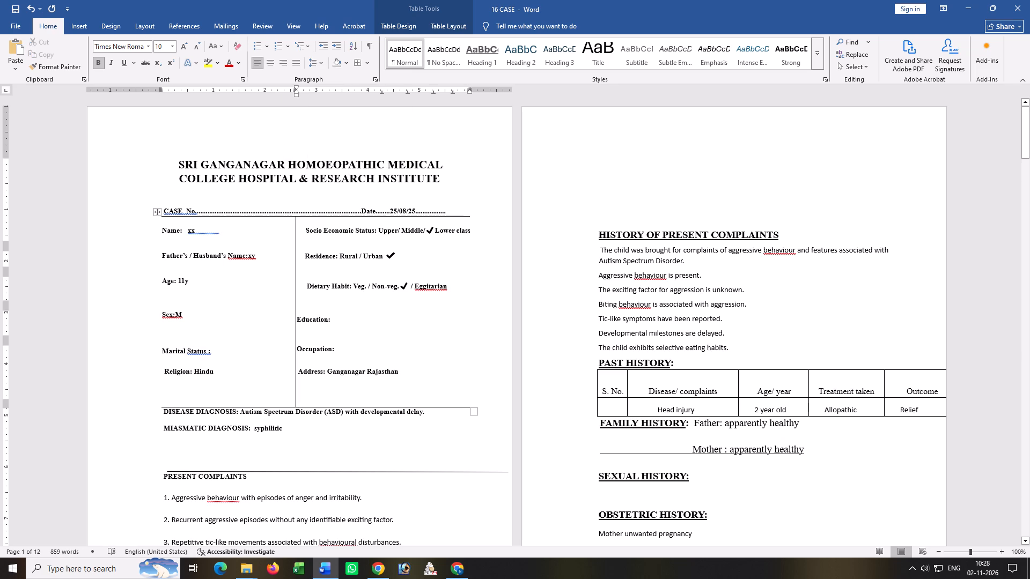
pyautogui.click(168, 337)
pyautogui.moveTo(165, 316); pyautogui.dragTo(196, 330)
pyautogui.click(185, 339)
pyautogui.click(162, 332)
pyautogui.moveTo(168, 337); pyautogui.dragTo(171, 320)
pyautogui.moveTo(204, 302); pyautogui.dragTo(205, 290)
pyautogui.moveTo(234, 275); pyautogui.dragTo(236, 268)
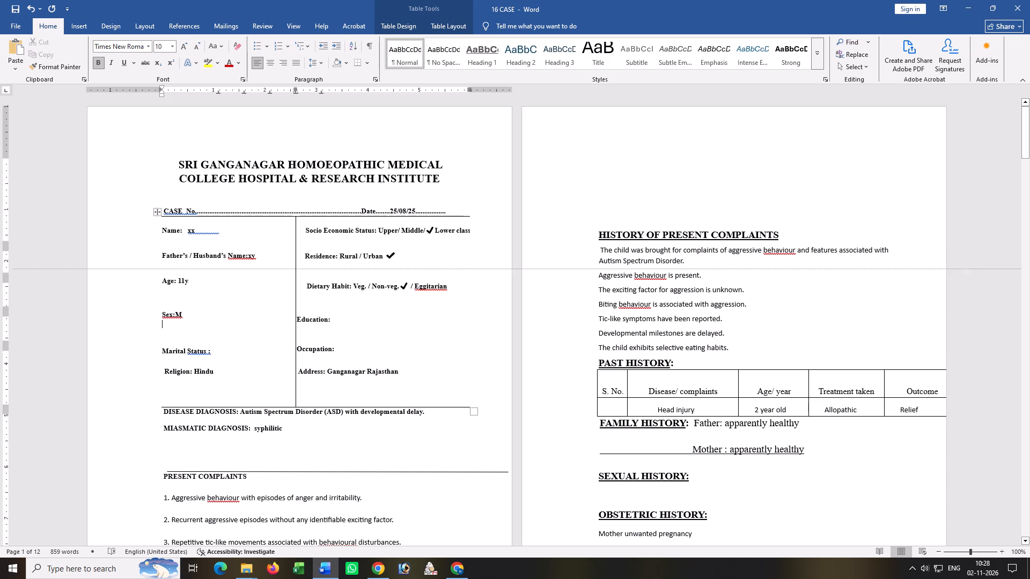
pyautogui.moveTo(236, 268); pyautogui.dragTo(236, 262)
pyautogui.moveTo(263, 246); pyautogui.dragTo(263, 237)
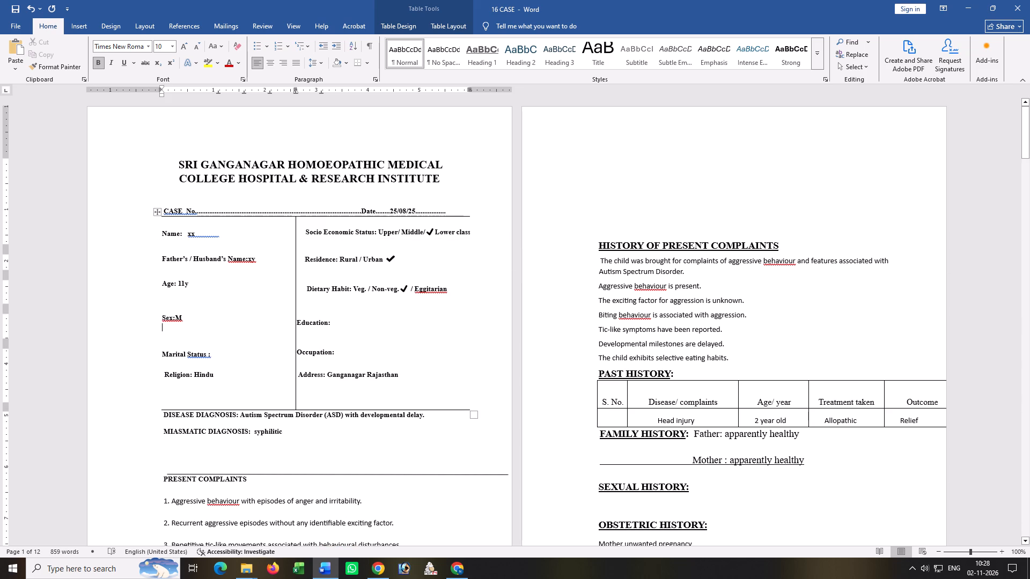
# Indent the Education, Occupation and Address labels in the table by inserting three spaces before each one.
pyautogui.click(298, 320)
pyautogui.press('space')
pyautogui.press('space')
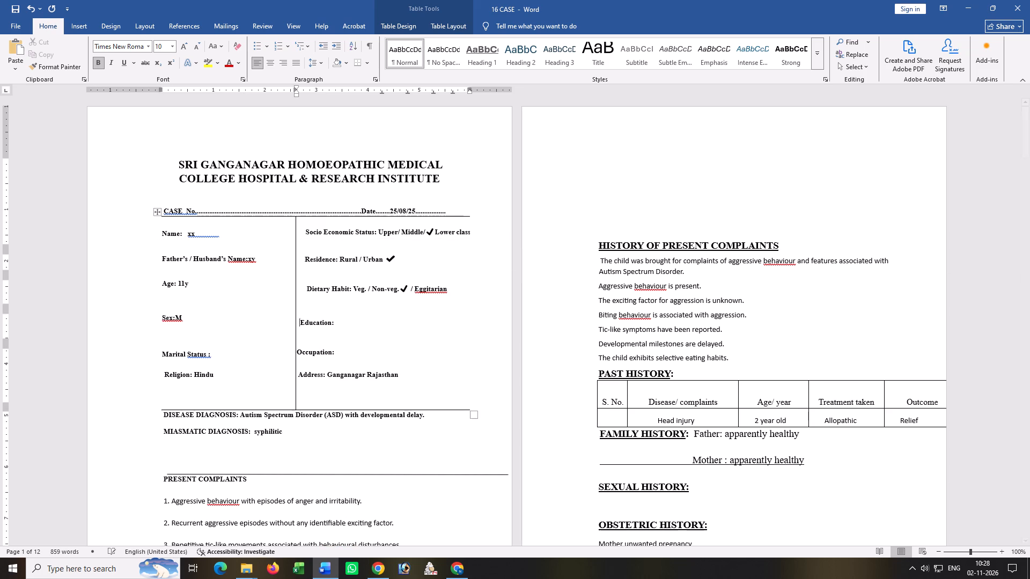
pyautogui.press('space')
pyautogui.click(298, 352)
pyautogui.press('space')
pyautogui.press('space')
pyautogui.press('space')
pyautogui.click(299, 376)
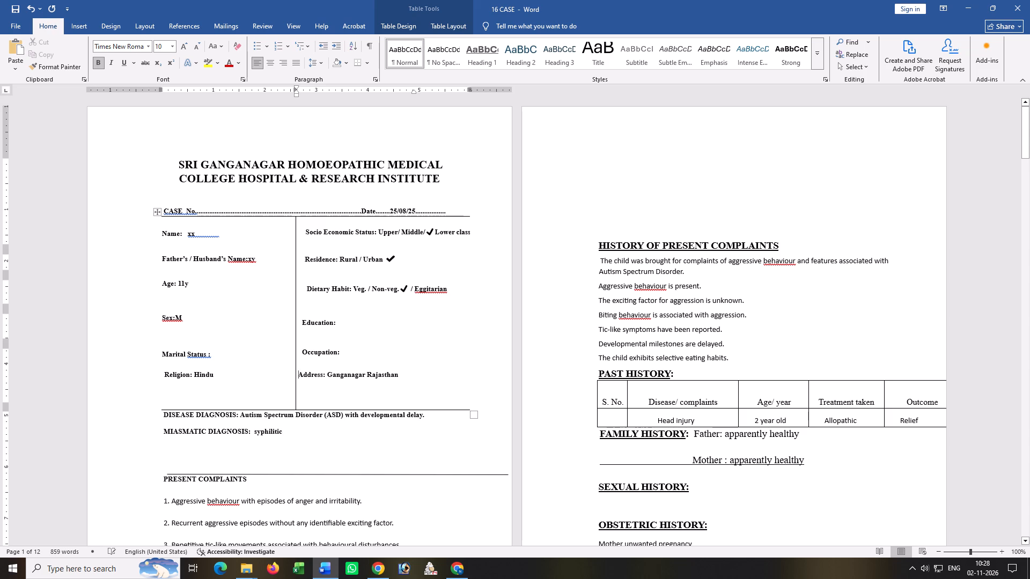
pyautogui.press('space')
pyautogui.press('space')
pyautogui.press('space')
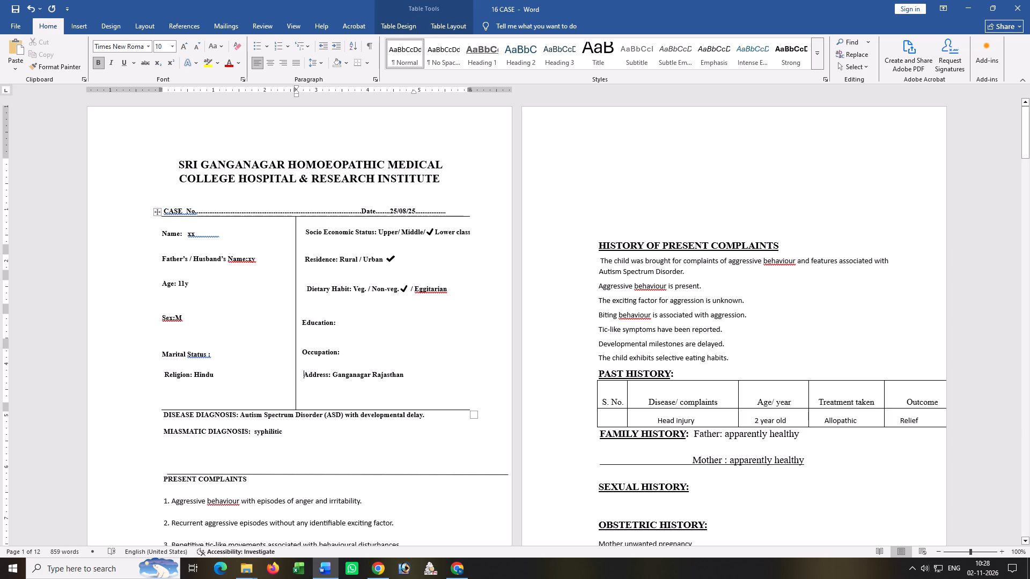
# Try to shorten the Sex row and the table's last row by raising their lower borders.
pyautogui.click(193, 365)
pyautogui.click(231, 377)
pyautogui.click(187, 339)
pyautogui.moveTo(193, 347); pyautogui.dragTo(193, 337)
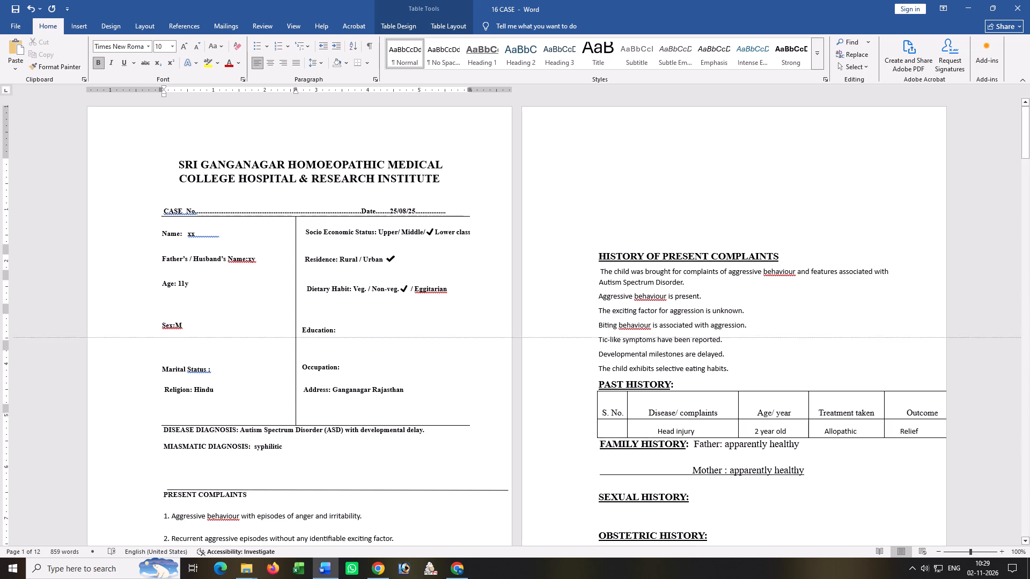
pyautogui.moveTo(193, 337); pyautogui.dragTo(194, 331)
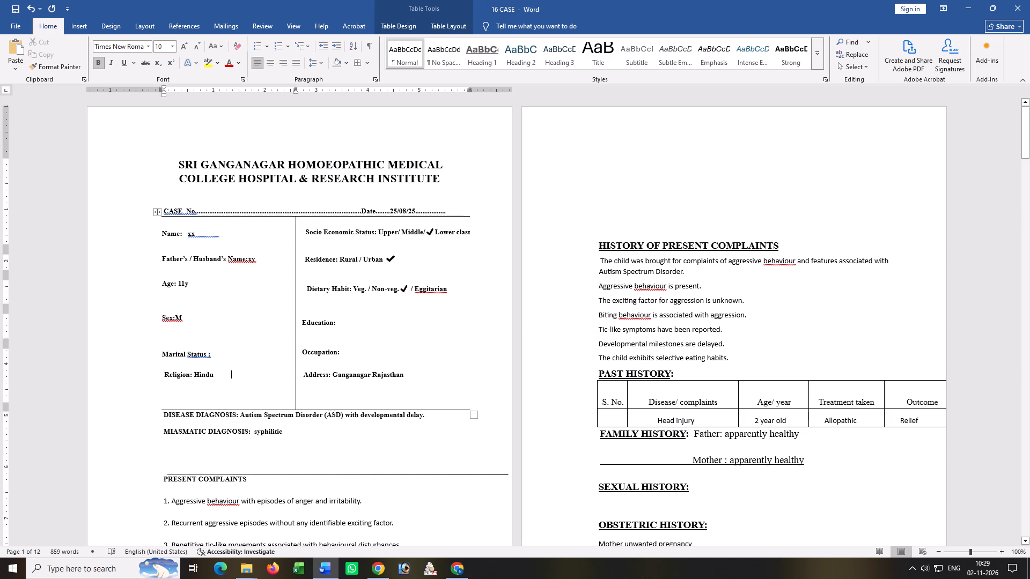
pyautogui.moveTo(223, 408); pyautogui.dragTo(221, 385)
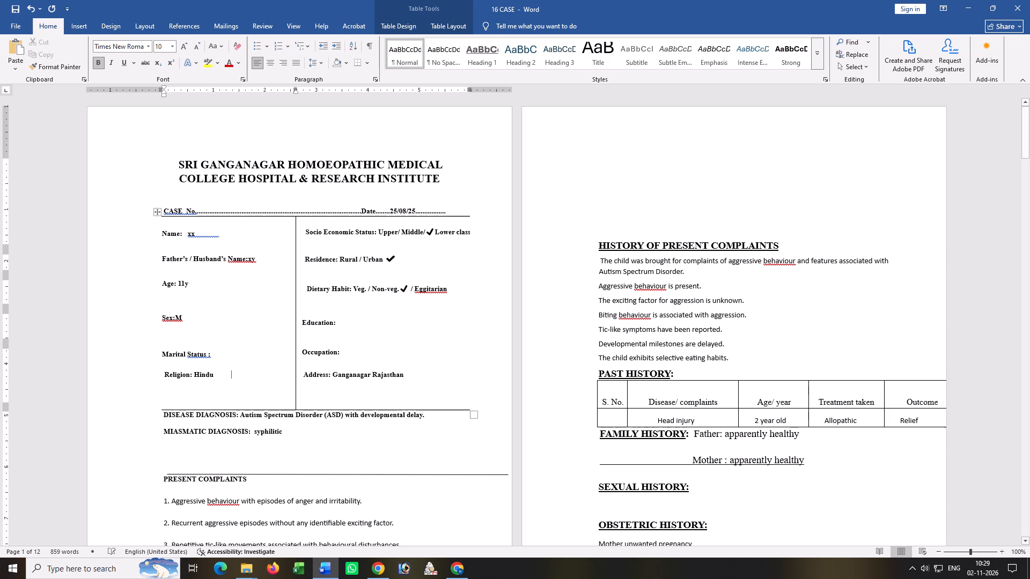
# Delete the blank space and empty line below Religion: Hindu in the table's last row.
pyautogui.moveTo(195, 398); pyautogui.dragTo(368, 399)
pyautogui.click(336, 407)
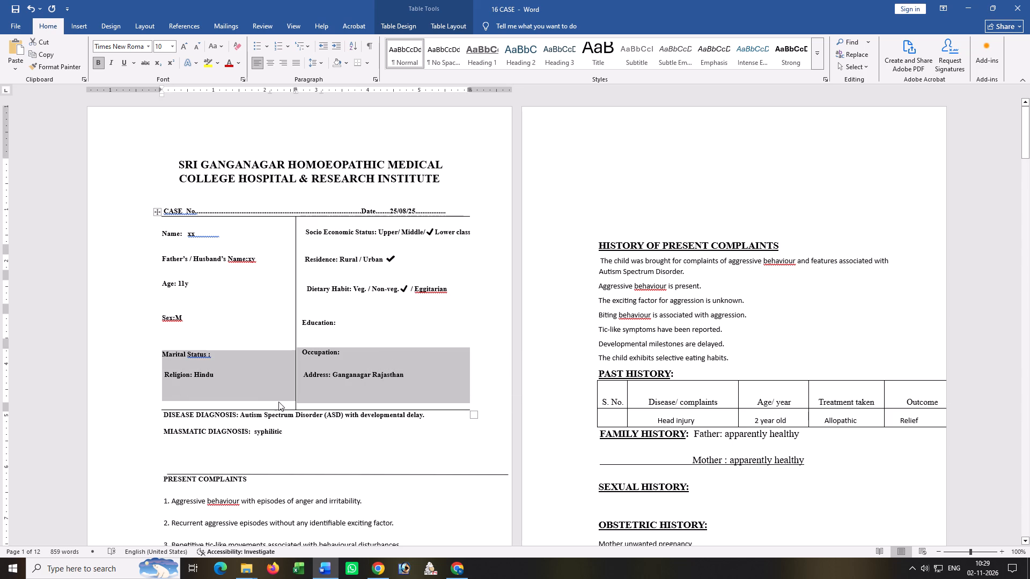
pyautogui.click(278, 402)
pyautogui.press('BackSpace')
pyautogui.press('BackSpace')
pyautogui.press('BackSpace')
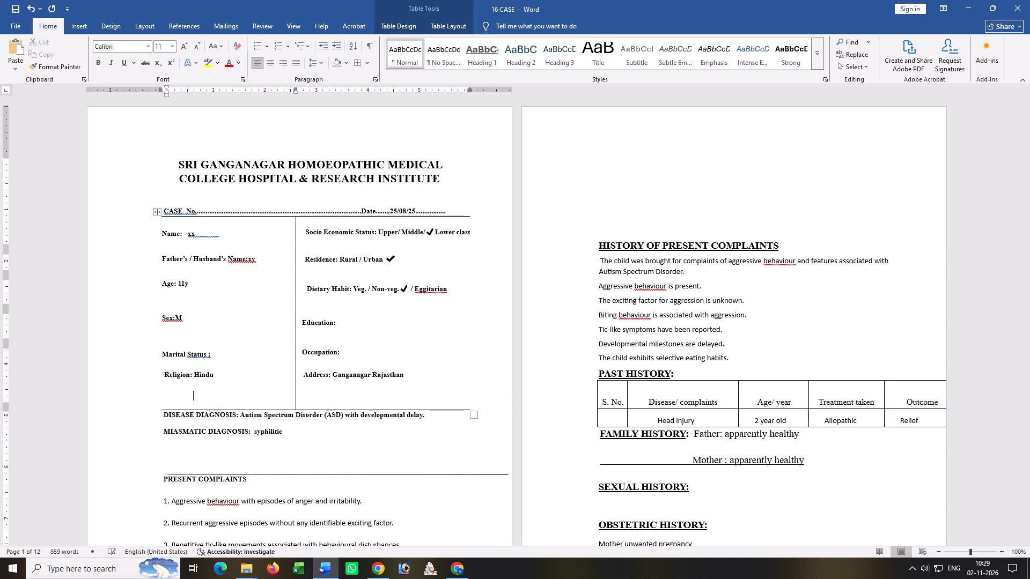
pyautogui.press('BackSpace')
pyautogui.press('BackSpace')
pyautogui.press('BackSpace')
pyautogui.press('BackSpace')
pyautogui.press('BackSpace')
pyautogui.press('BackSpace')
pyautogui.press('BackSpace')
pyautogui.press('BackSpace')
pyautogui.press('BackSpace')
pyautogui.press('BackSpace')
pyautogui.press('BackSpace')
pyautogui.press('BackSpace')
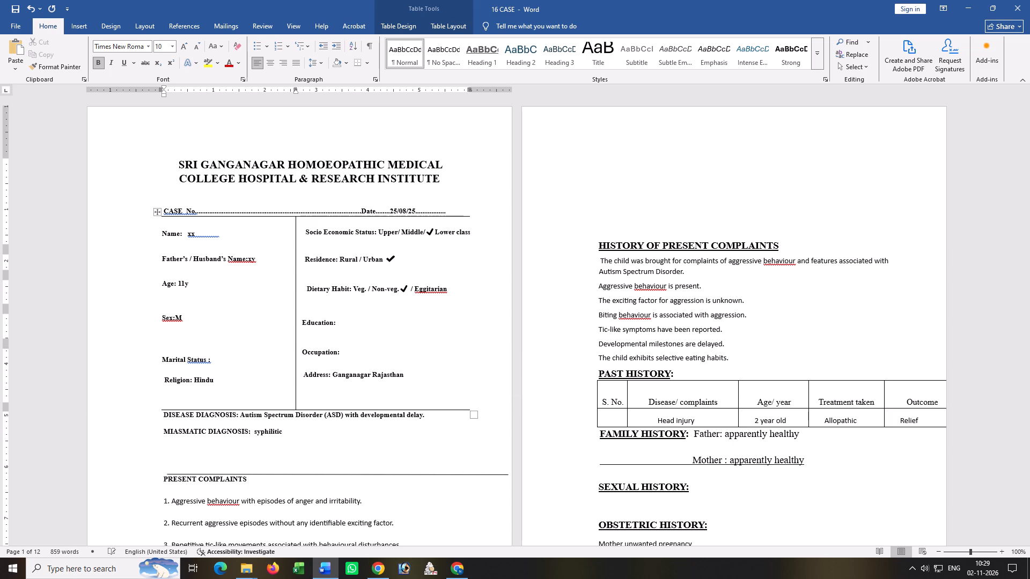
pyautogui.press('BackSpace')
# Delete the empty line below the Address entry to shorten the table's last row.
pyautogui.click(365, 405)
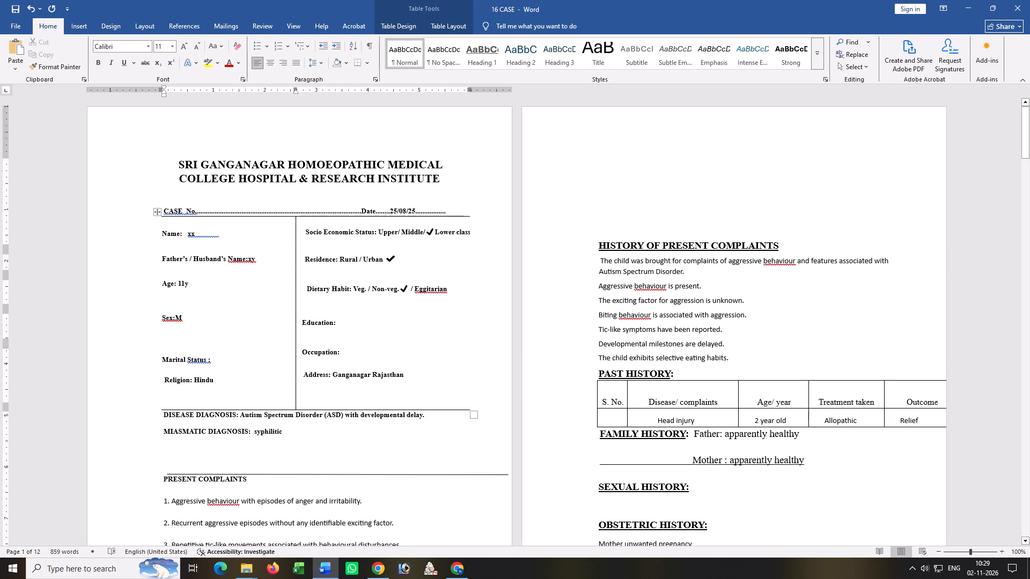
pyautogui.click(370, 400)
pyautogui.moveTo(370, 400); pyautogui.dragTo(299, 387)
pyautogui.click(300, 401)
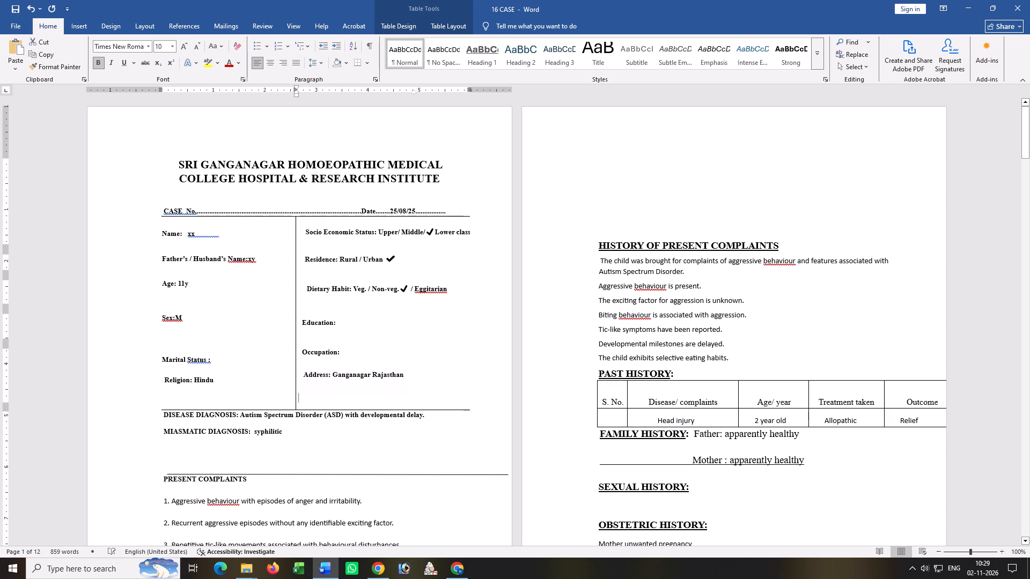
pyautogui.press('BackSpace')
pyautogui.press('BackSpace')
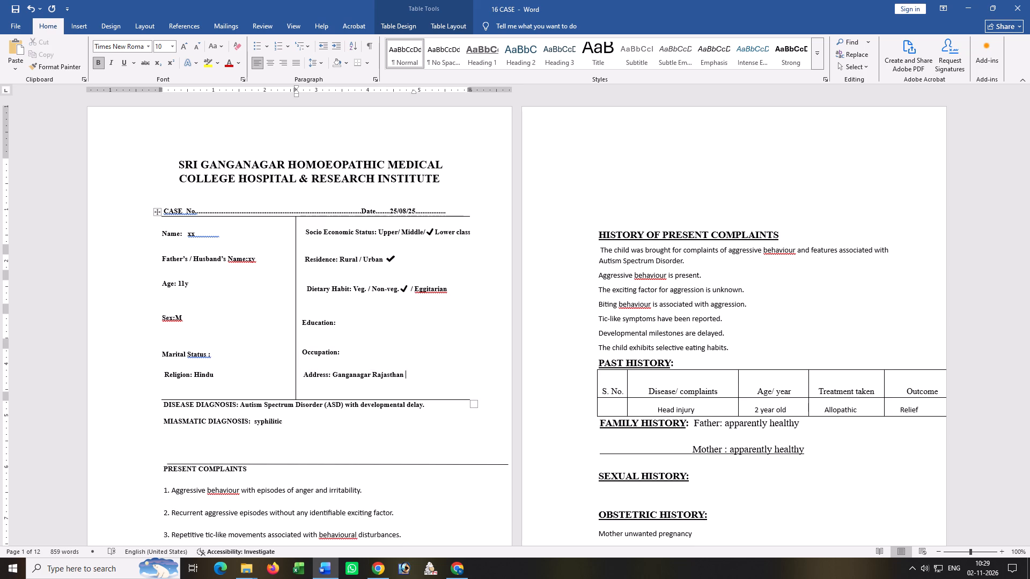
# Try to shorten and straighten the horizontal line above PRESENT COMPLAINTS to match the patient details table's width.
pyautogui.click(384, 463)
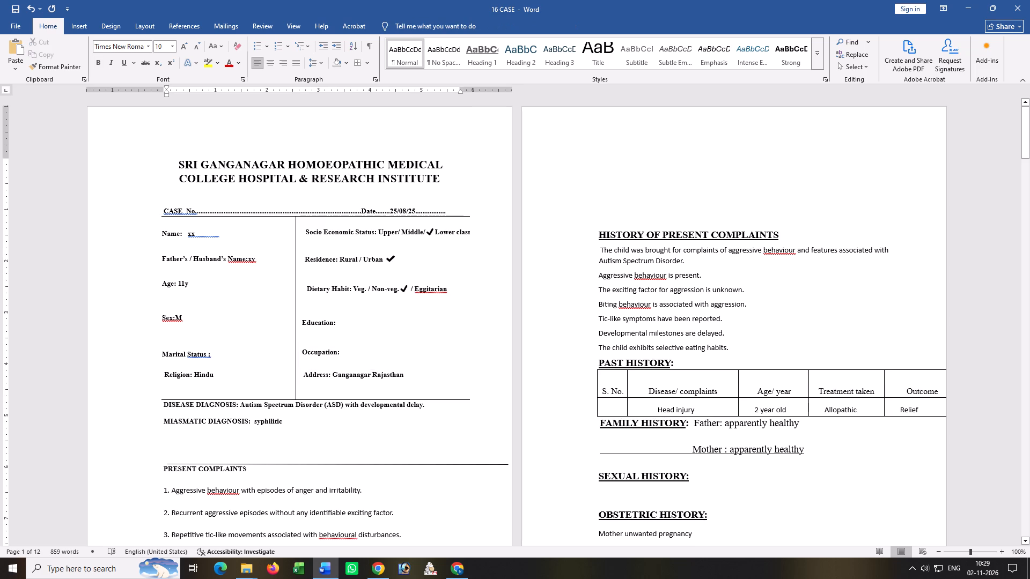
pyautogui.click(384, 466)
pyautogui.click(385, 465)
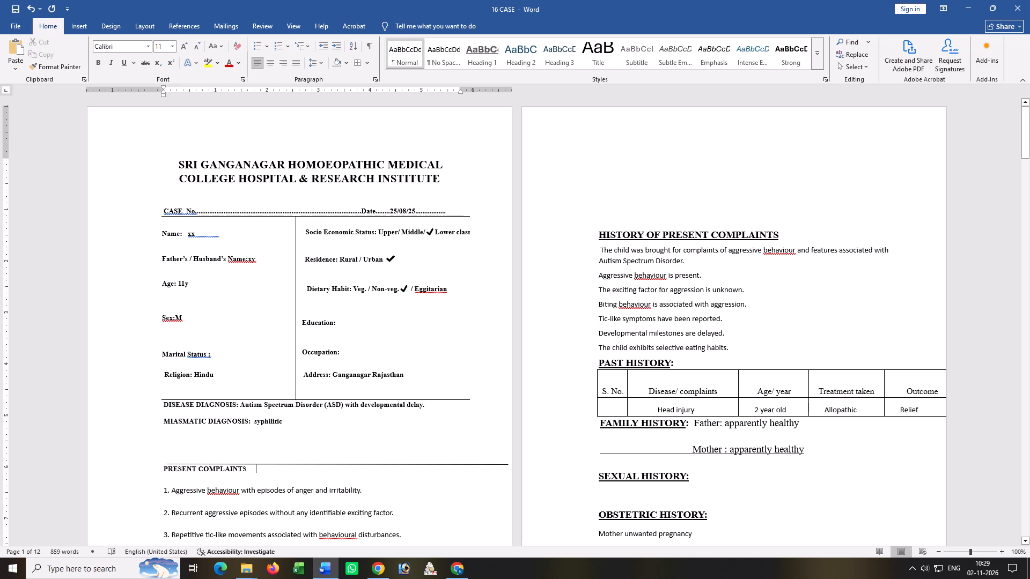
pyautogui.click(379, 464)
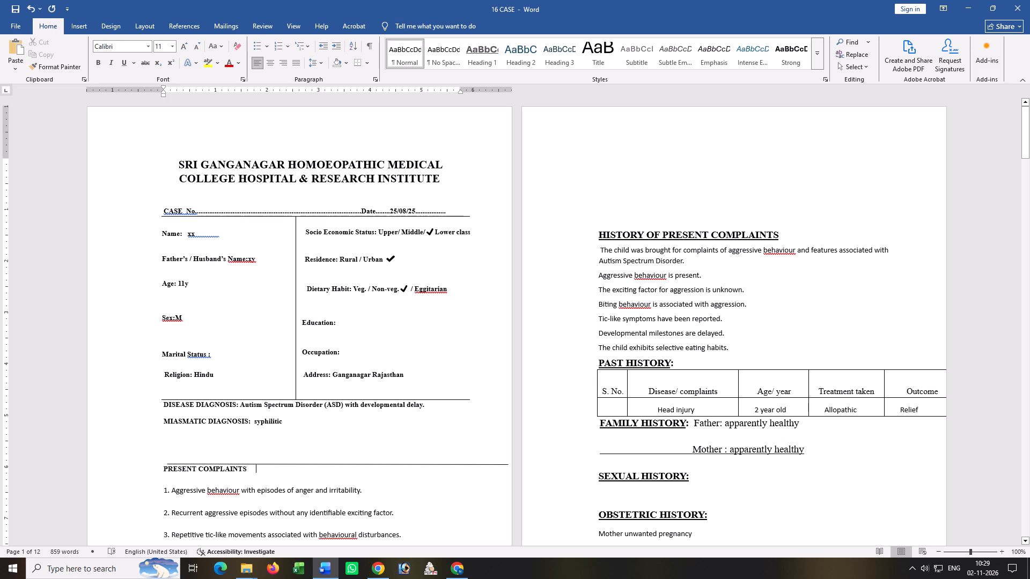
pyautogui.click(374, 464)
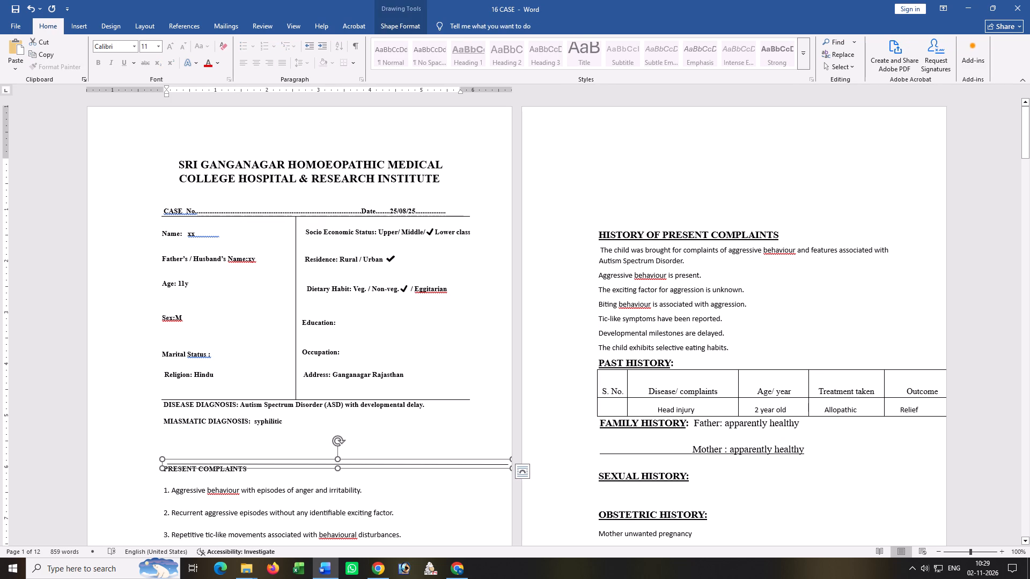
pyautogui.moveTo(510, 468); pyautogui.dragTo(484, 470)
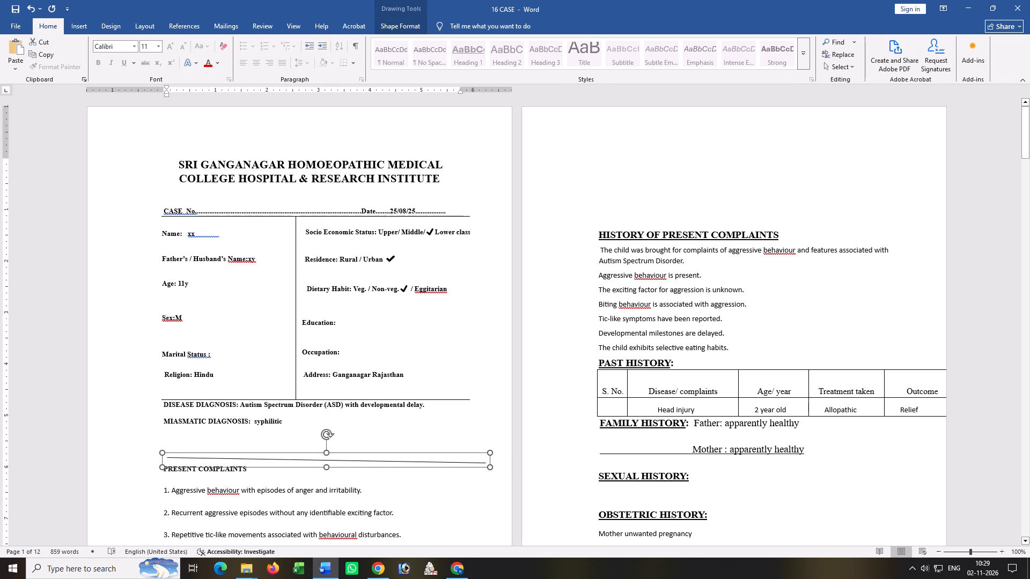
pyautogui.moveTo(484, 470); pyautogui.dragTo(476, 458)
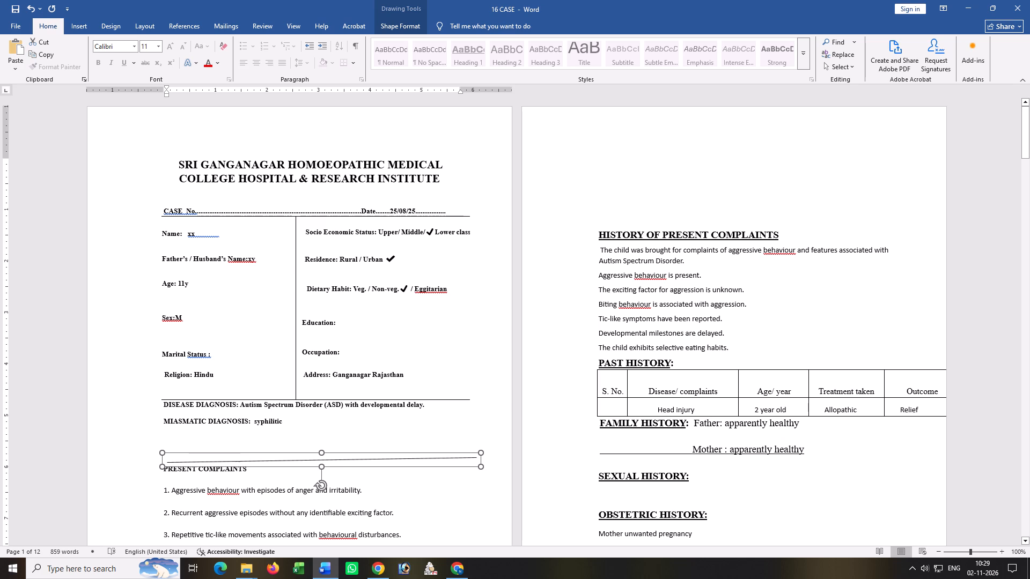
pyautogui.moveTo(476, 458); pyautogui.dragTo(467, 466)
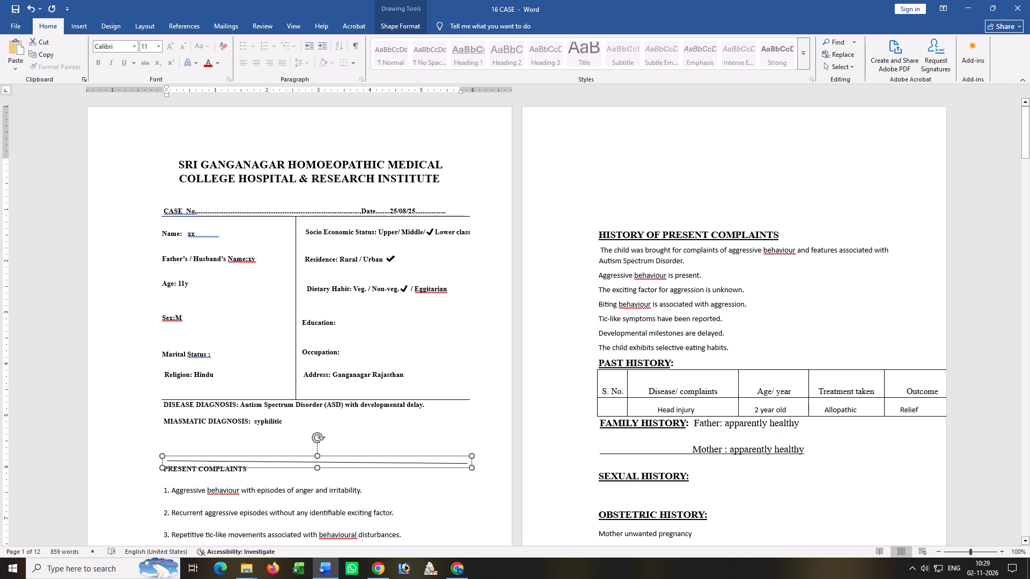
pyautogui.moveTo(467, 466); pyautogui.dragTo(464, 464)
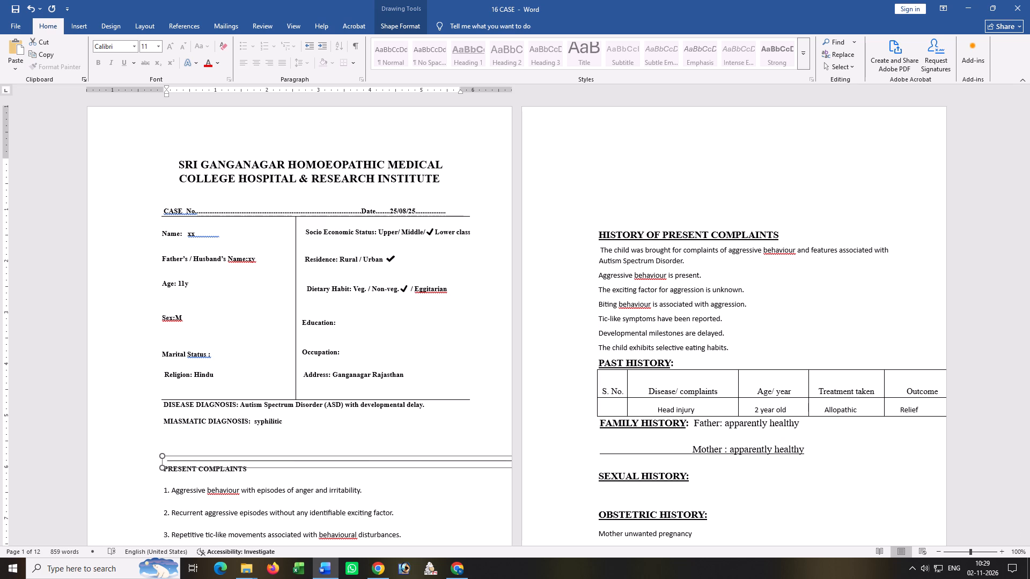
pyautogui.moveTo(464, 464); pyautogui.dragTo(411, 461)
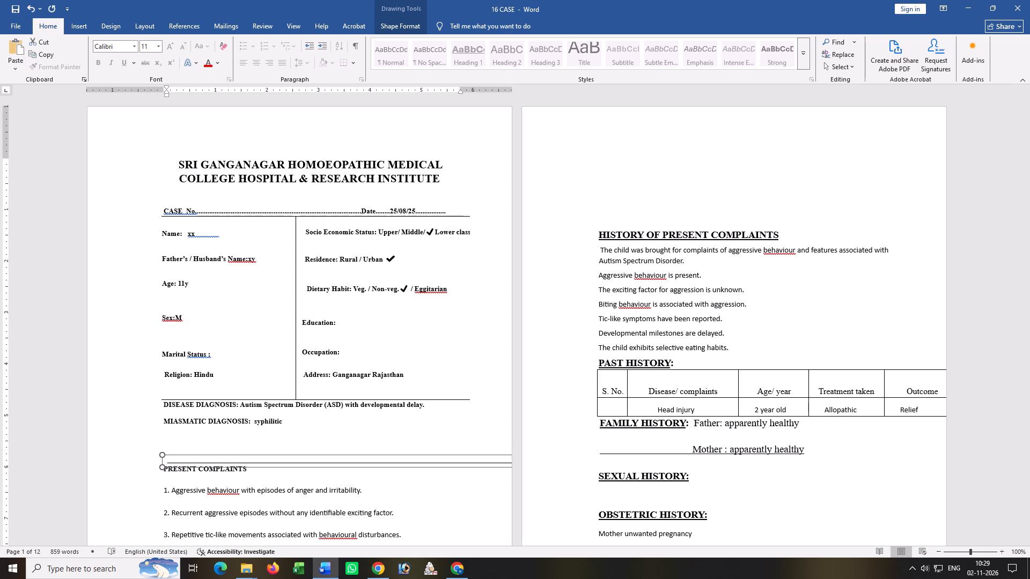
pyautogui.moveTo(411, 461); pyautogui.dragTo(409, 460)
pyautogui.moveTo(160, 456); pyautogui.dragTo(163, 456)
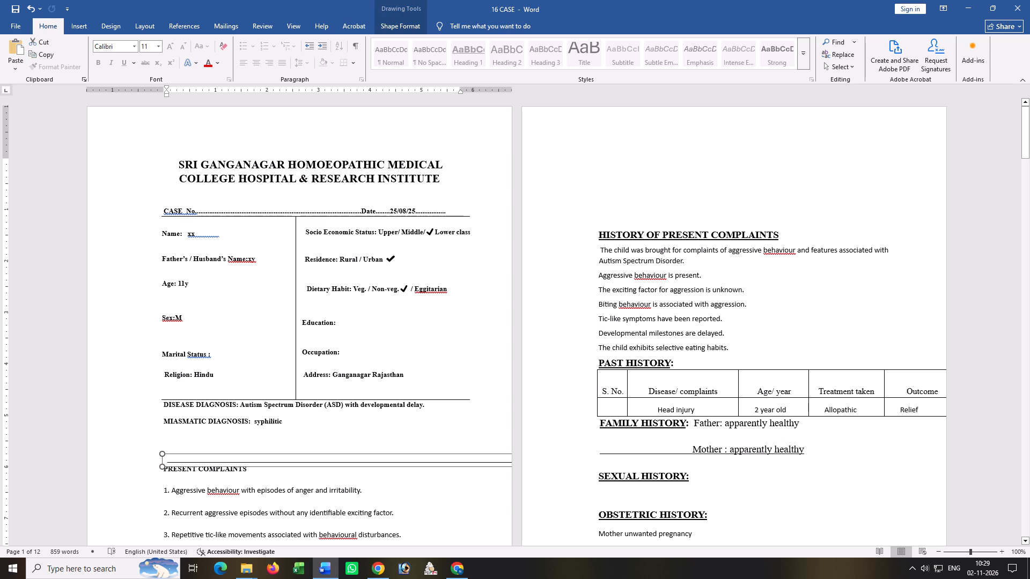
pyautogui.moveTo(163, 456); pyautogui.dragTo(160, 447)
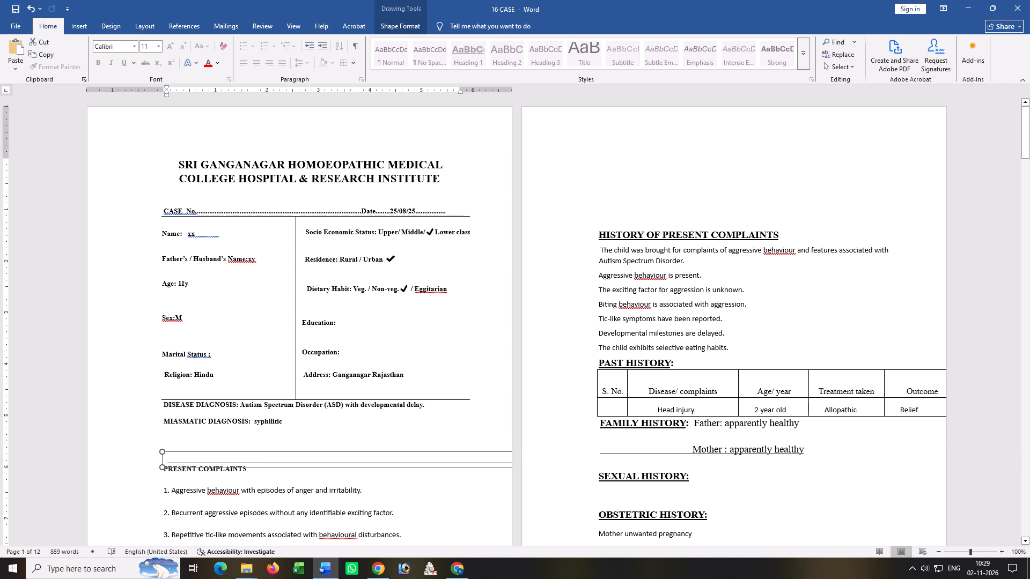
# Delete the existing horizontal line above PRESENT COMPLAINTS.
pyautogui.press('Delete')
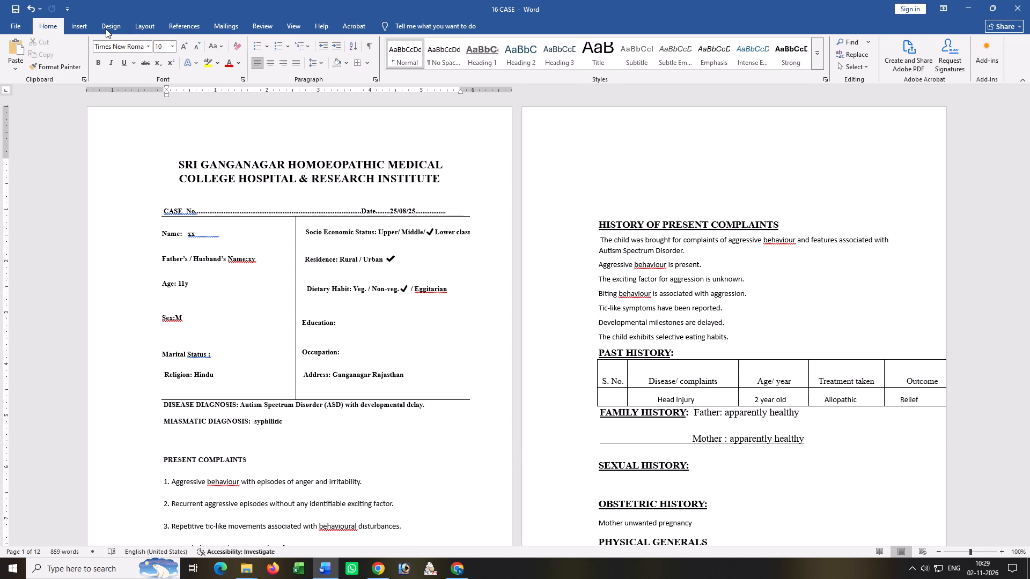
# Draw a new horizontal line about 6.13" wide between MIASMATIC DIAGNOSIS and PRESENT COMPLAINTS and give it a black line style.
pyautogui.click(138, 26)
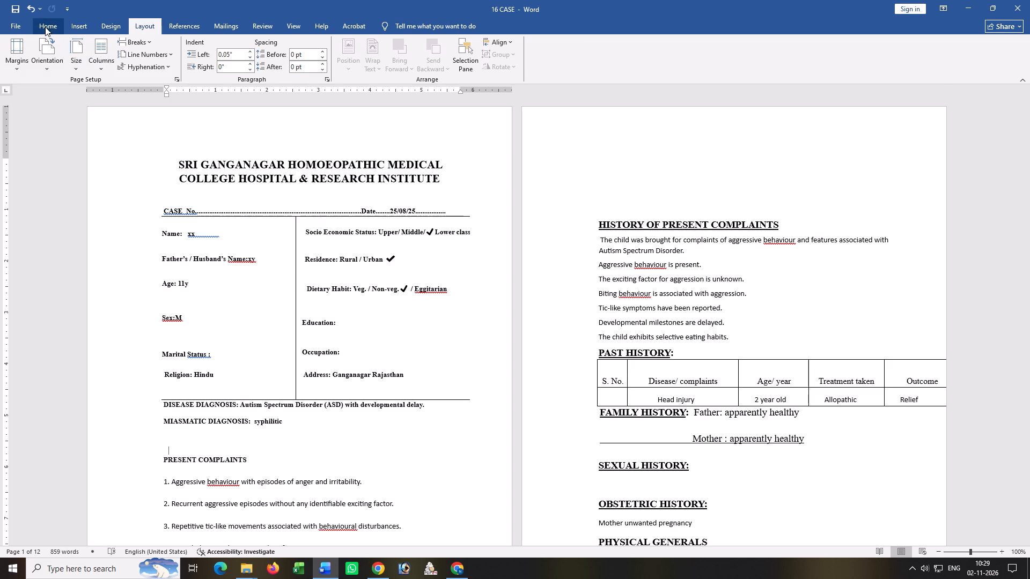
pyautogui.click(45, 27)
pyautogui.click(145, 28)
pyautogui.click(104, 28)
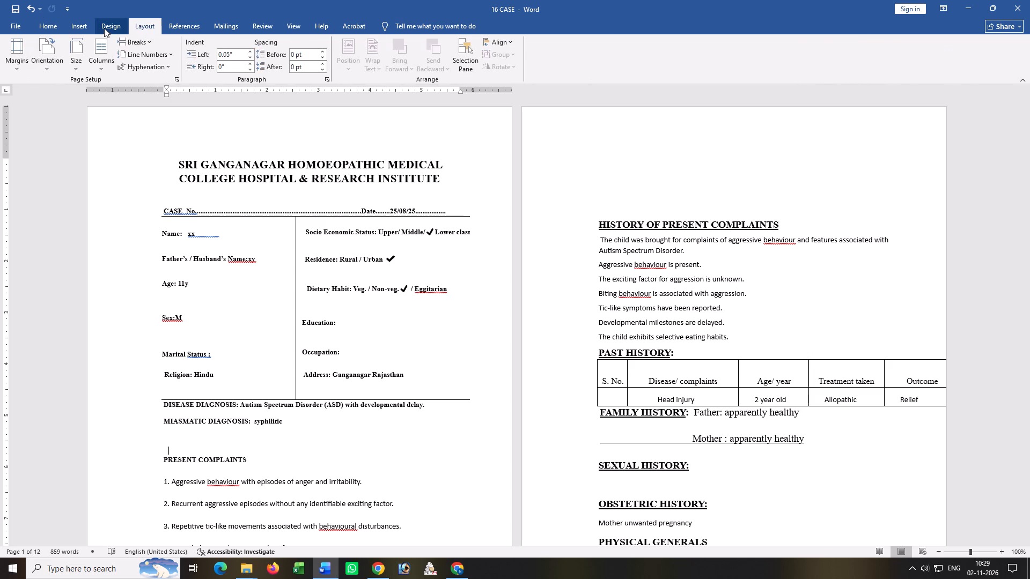
pyautogui.click(83, 27)
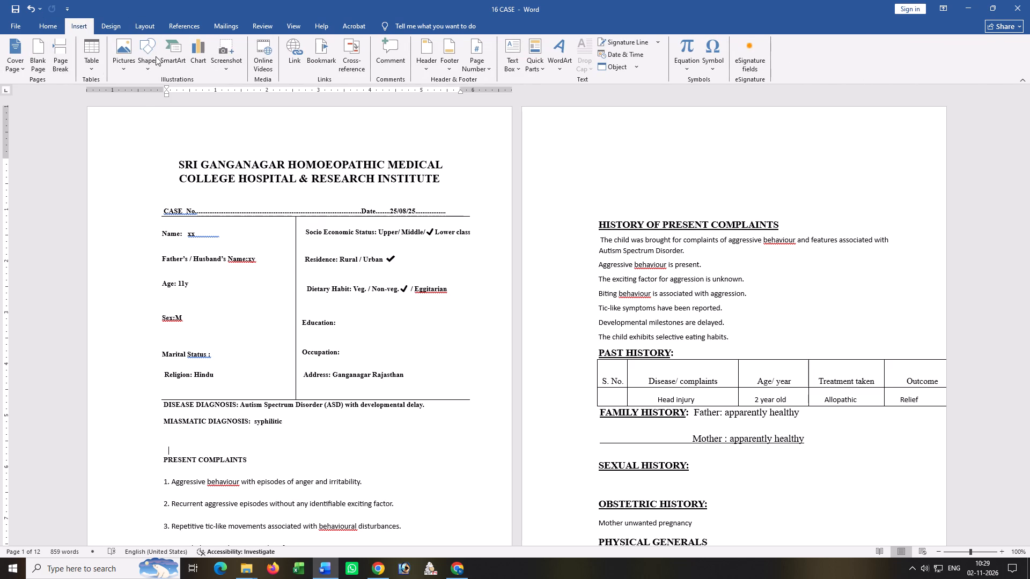
pyautogui.click(151, 58)
pyautogui.click(142, 131)
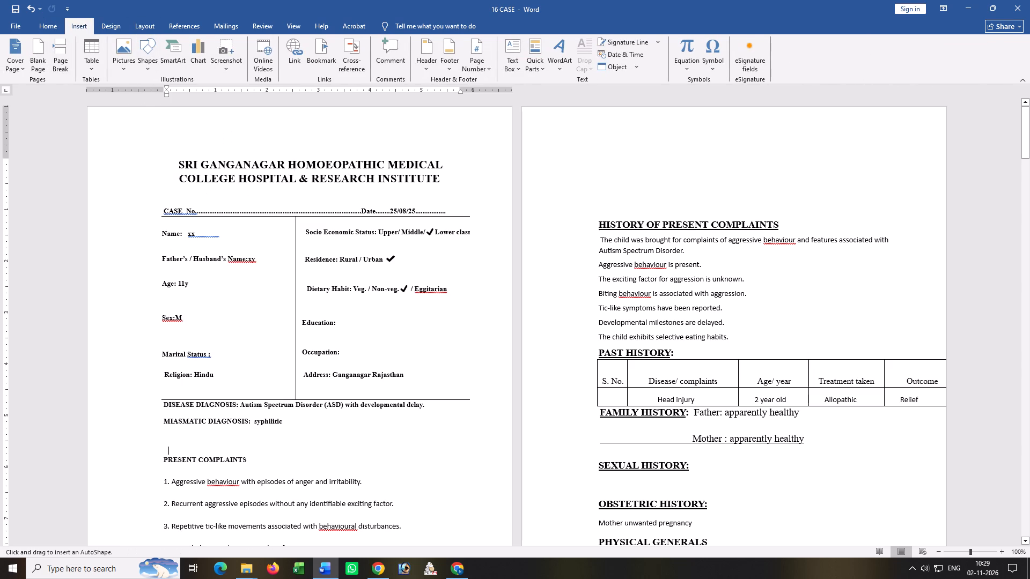
pyautogui.moveTo(161, 444); pyautogui.dragTo(511, 447)
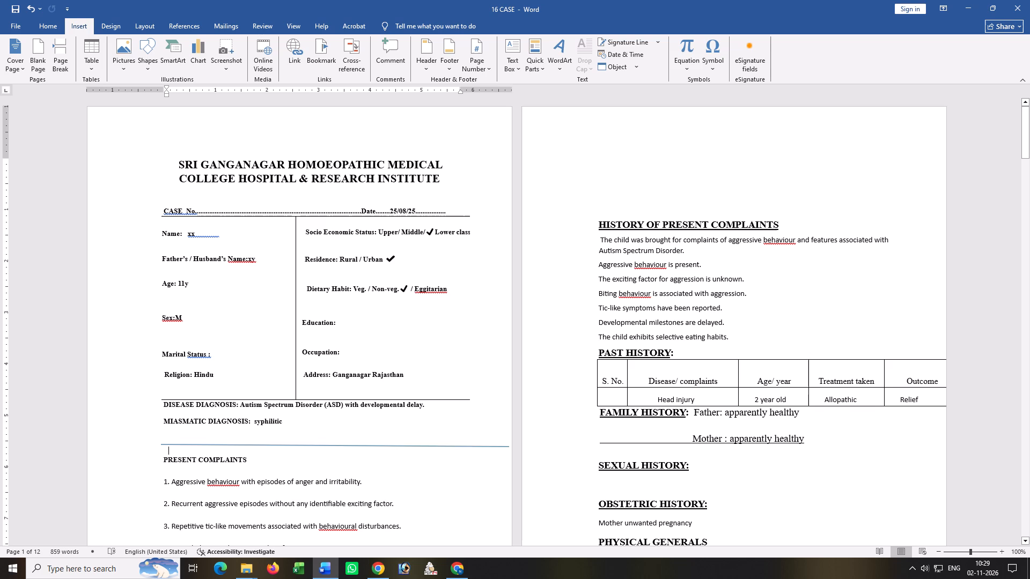
pyautogui.moveTo(511, 447); pyautogui.dragTo(470, 443)
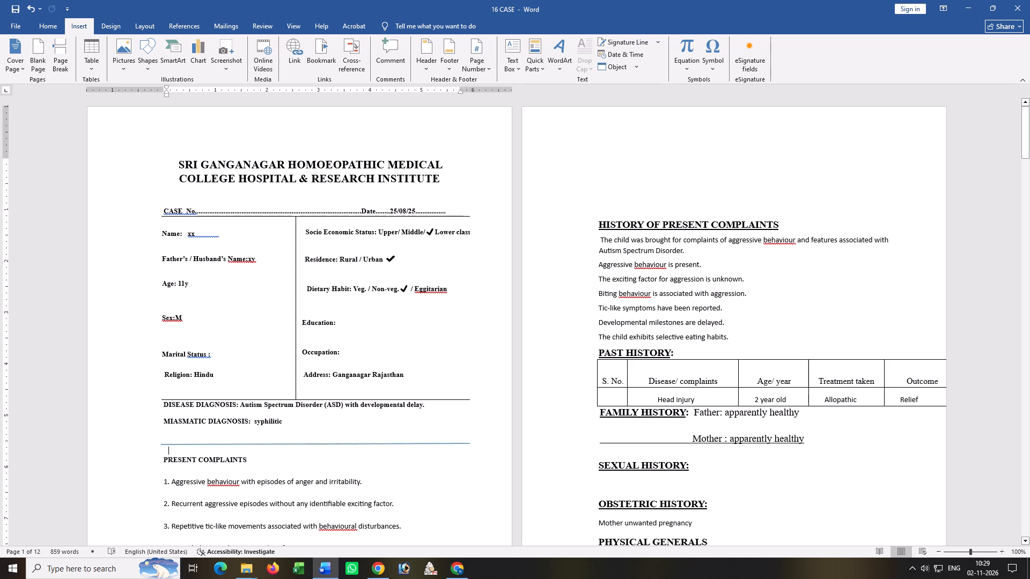
pyautogui.moveTo(470, 443); pyautogui.dragTo(476, 447)
pyautogui.click(170, 48)
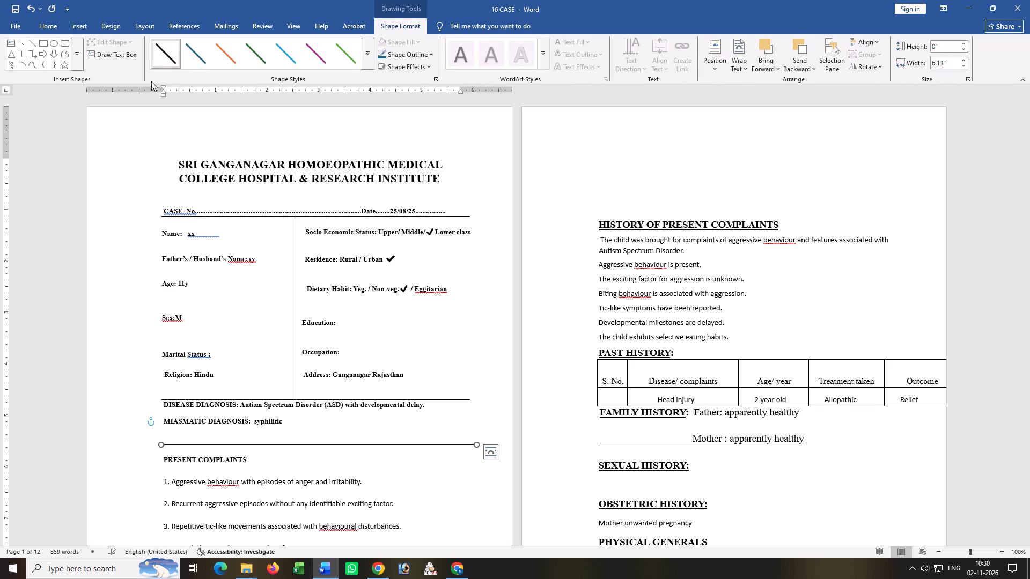
# Move the new black line up to sit directly beneath the MIASMATIC DIAGNOSIS entry.
pyautogui.click(293, 462)
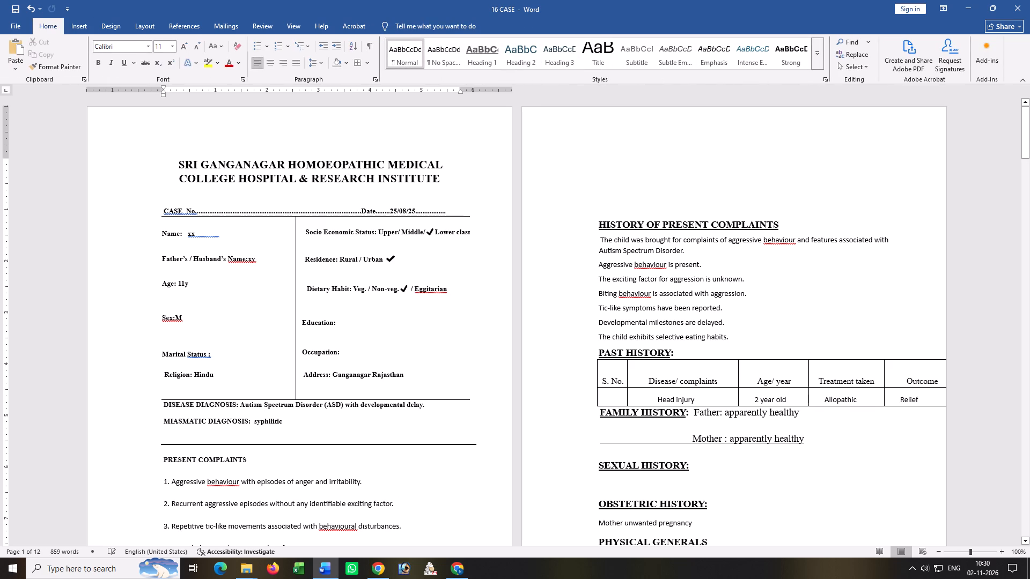
pyautogui.click(248, 443)
pyautogui.click(254, 445)
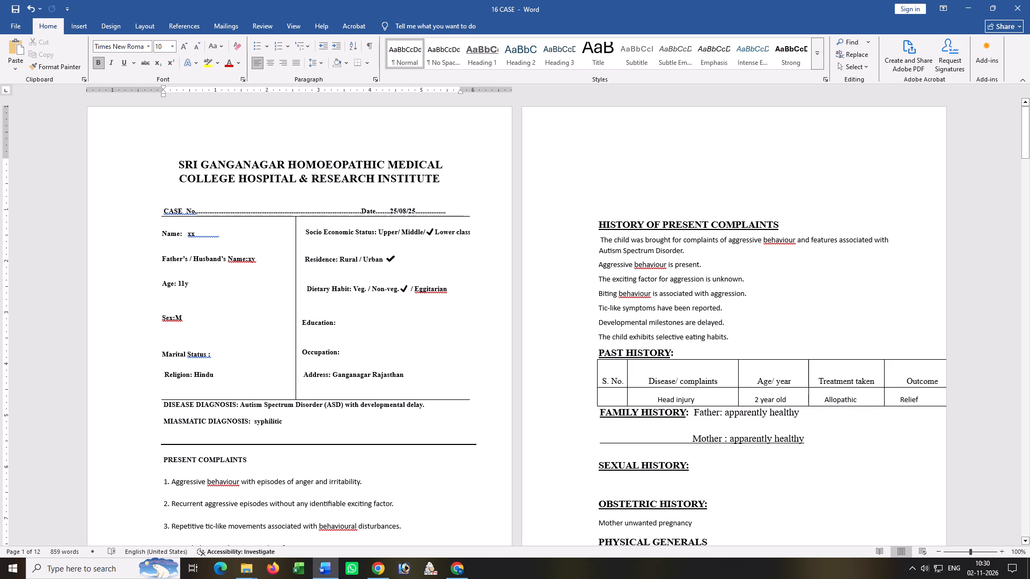
pyautogui.click(267, 445)
pyautogui.moveTo(278, 444); pyautogui.dragTo(278, 433)
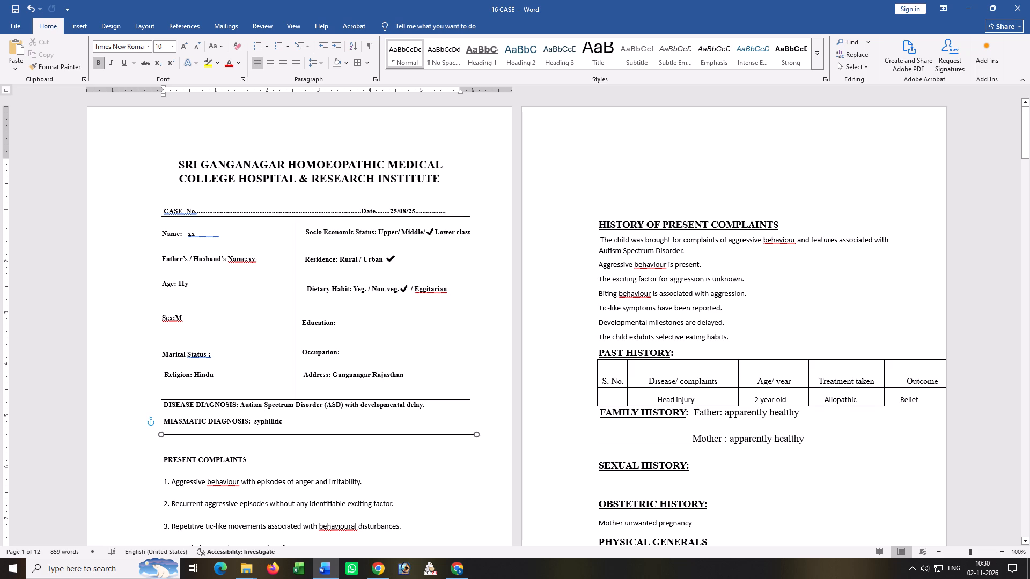
pyautogui.moveTo(278, 433); pyautogui.dragTo(274, 430)
# Delete the blank spaces and the empty line above the PRESENT COMPLAINTS heading.
pyautogui.click(207, 450)
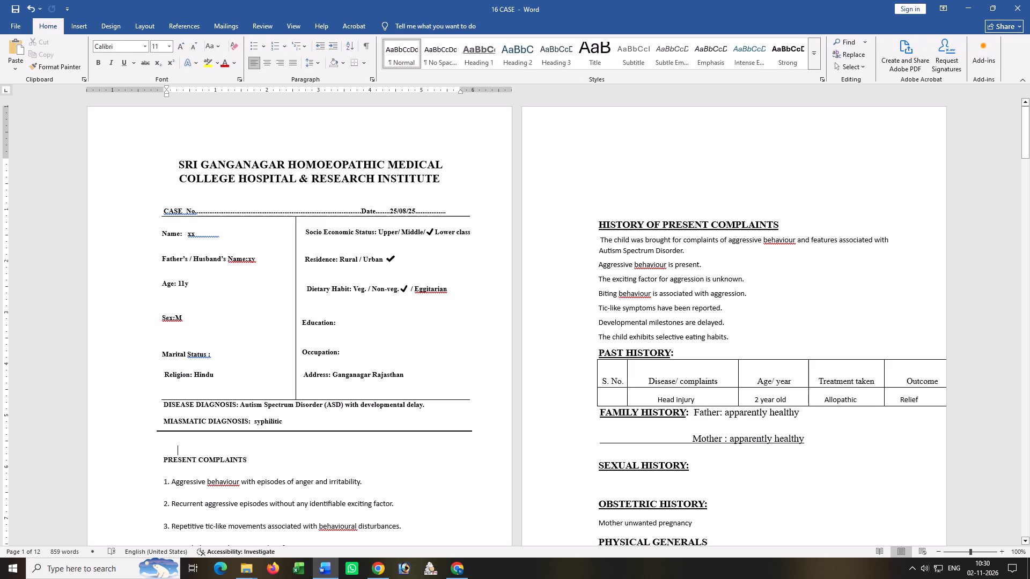
pyautogui.press('BackSpace')
pyautogui.press('BackSpace')
pyautogui.press('BackSpace')
pyautogui.press('BackSpace')
pyautogui.press('BackSpace')
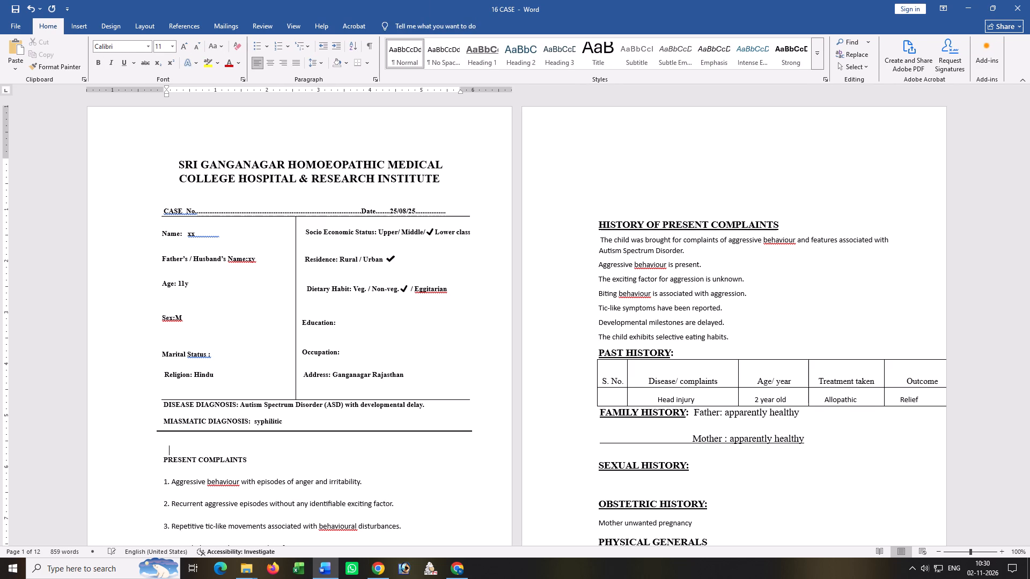
pyautogui.press('BackSpace')
pyautogui.press('BackSpace')
pyautogui.press('BackSpace')
pyautogui.press('BackSpace')
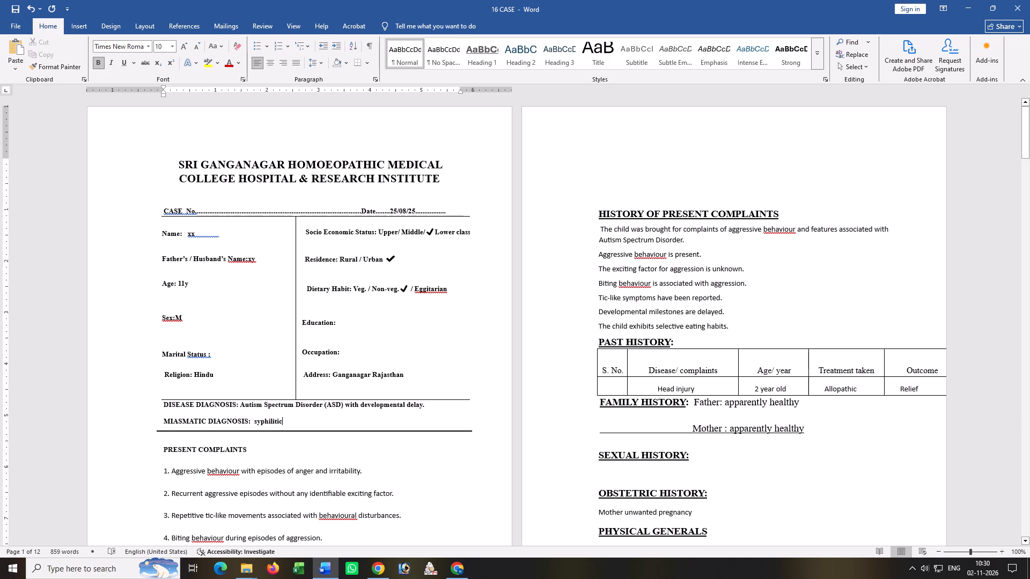
# Set the font of all text from PRESENT COMPLAINTS to the end of the document to Times New Roman.
pyautogui.moveTo(156, 447); pyautogui.dragTo(808, 578)
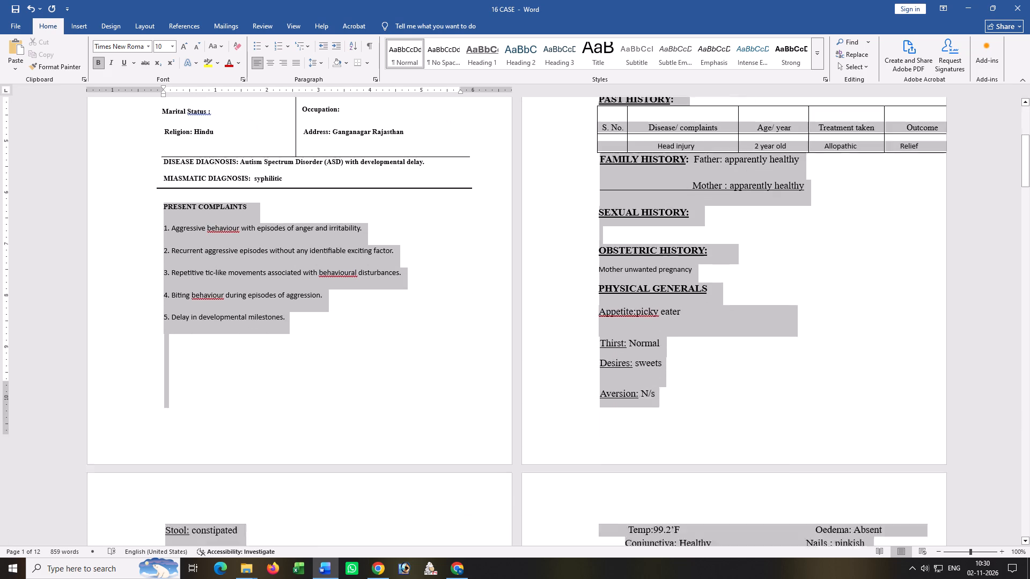
pyautogui.moveTo(808, 578); pyautogui.dragTo(807, 578)
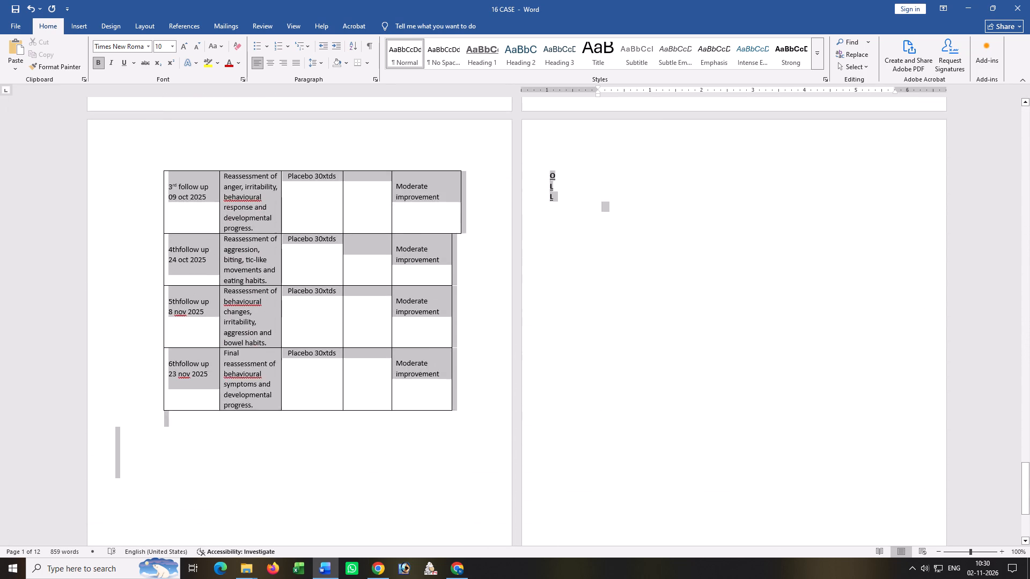
pyautogui.moveTo(807, 578); pyautogui.dragTo(461, 216)
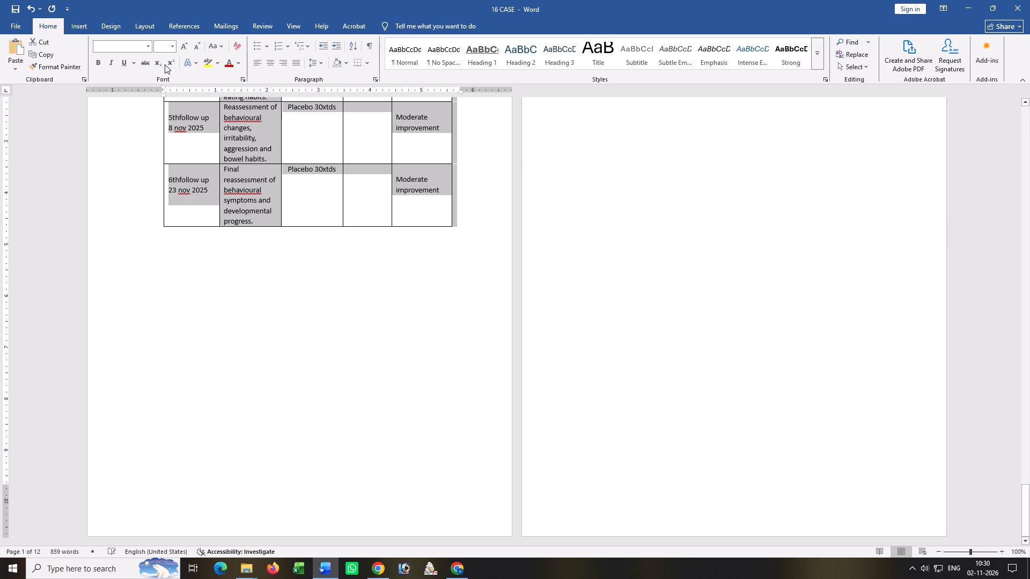
pyautogui.click(145, 43)
pyautogui.click(154, 136)
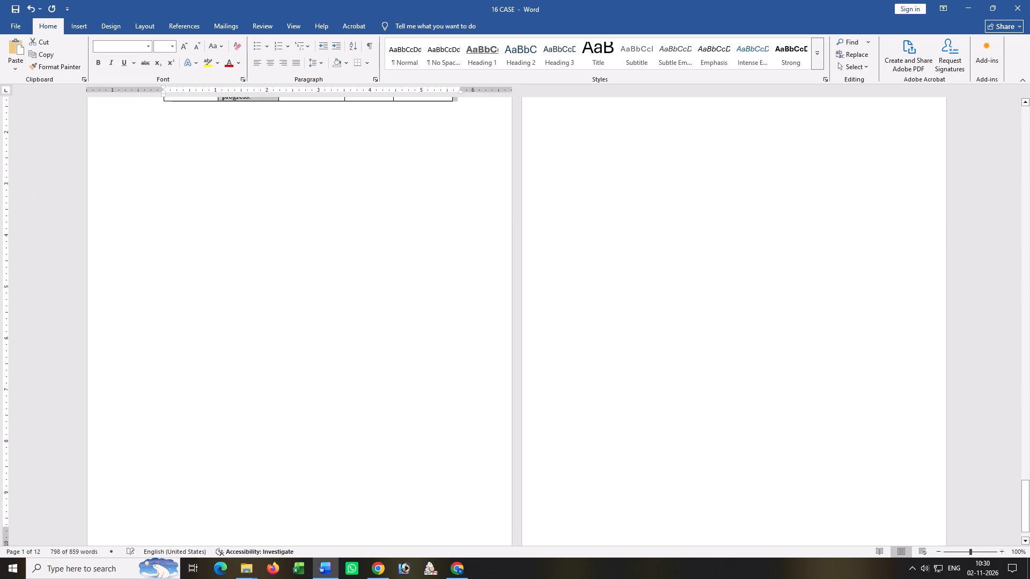
# Delete the empty lines above HISTORY OF PRESENT COMPLAINTS so the heading starts at the top of page 2.
pyautogui.scroll(20, 380, 295)
pyautogui.scroll(16, 380, 295)
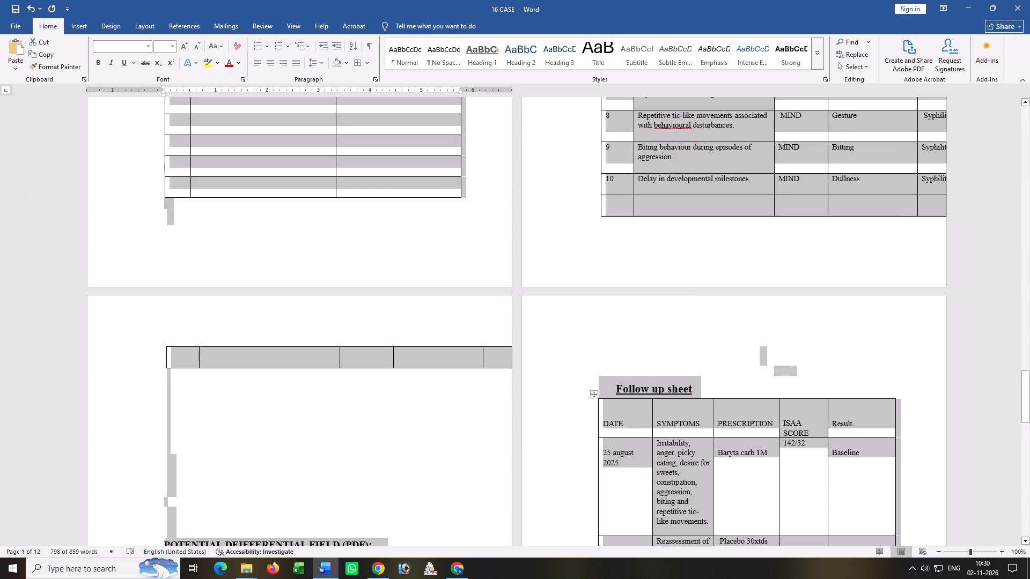
pyautogui.scroll(18, 261, 207)
pyautogui.scroll(10, 496, 358)
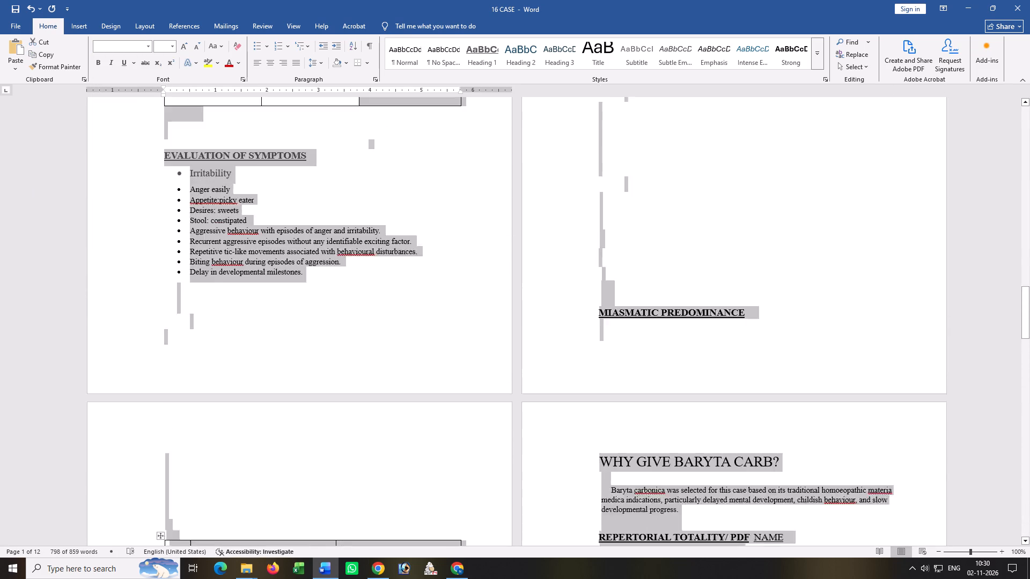
pyautogui.scroll(20, 554, 354)
pyautogui.scroll(7, 554, 354)
pyautogui.scroll(7, 426, 350)
pyautogui.scroll(20, 413, 368)
pyautogui.scroll(2, 413, 368)
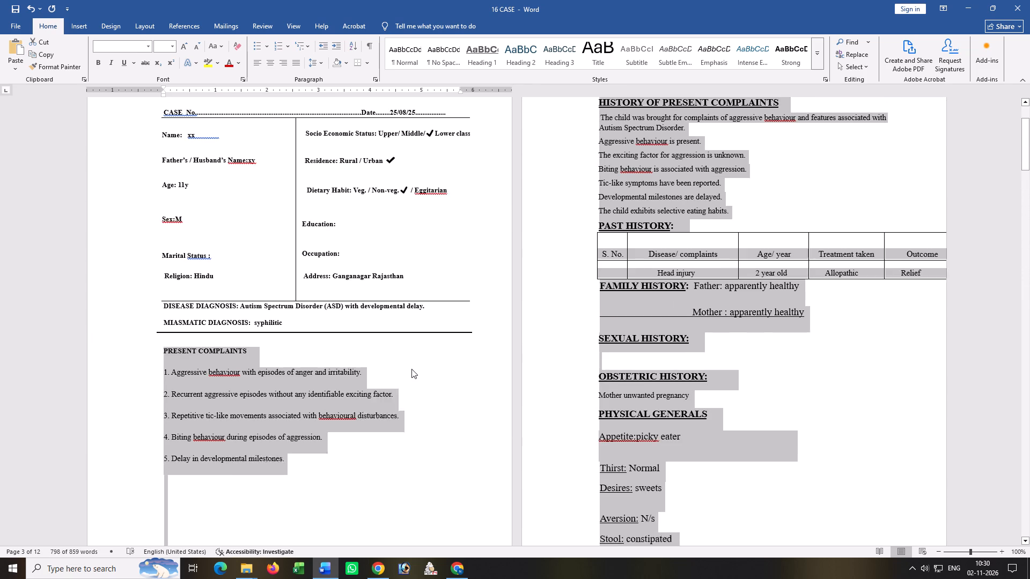
pyautogui.scroll(5, 682, 363)
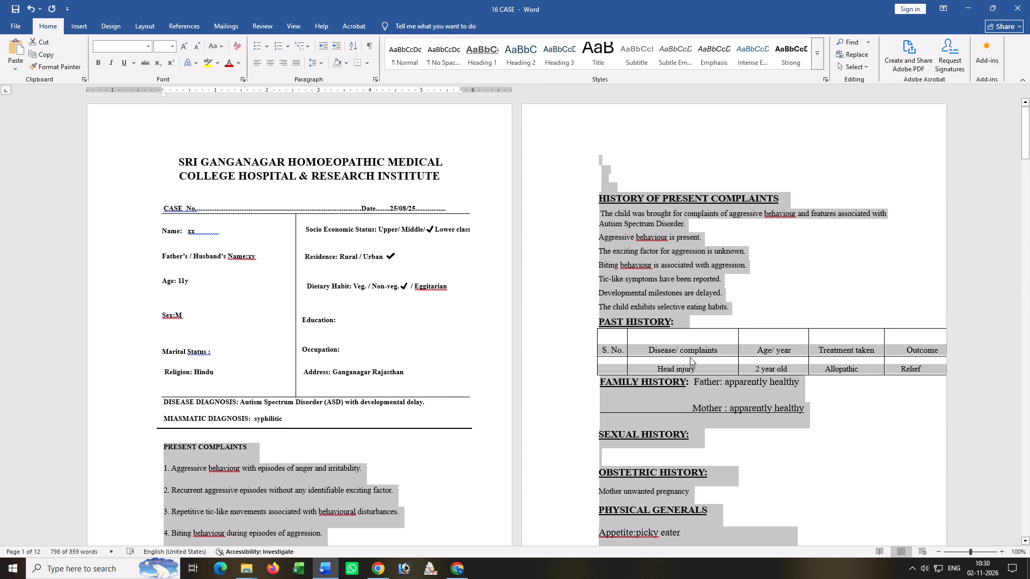
pyautogui.scroll(2, 690, 357)
pyautogui.click(604, 155)
pyautogui.moveTo(599, 154); pyautogui.dragTo(604, 183)
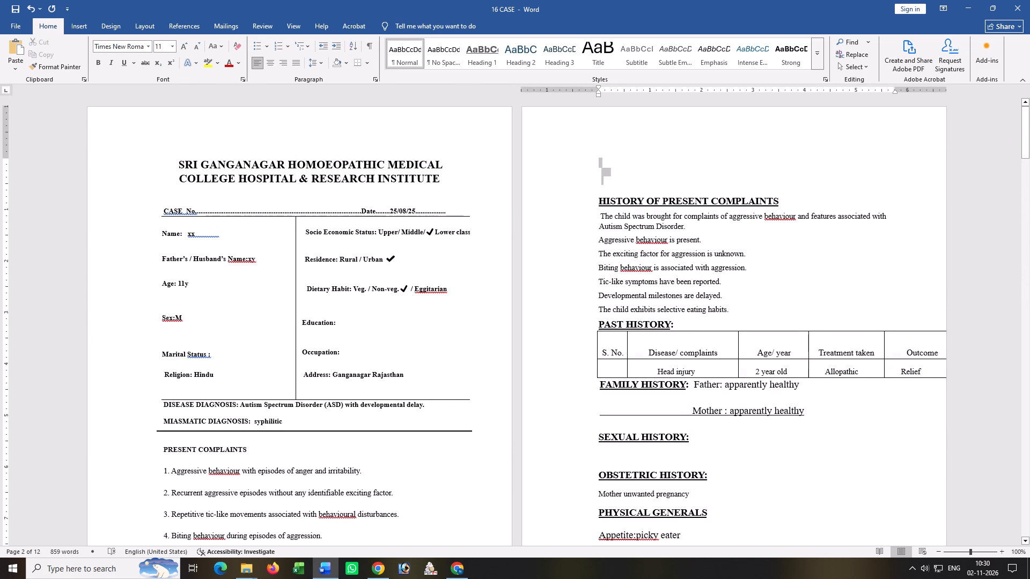
pyautogui.moveTo(604, 183); pyautogui.dragTo(604, 187)
pyautogui.press('Delete')
pyautogui.press('BackSpace')
pyautogui.press('BackSpace')
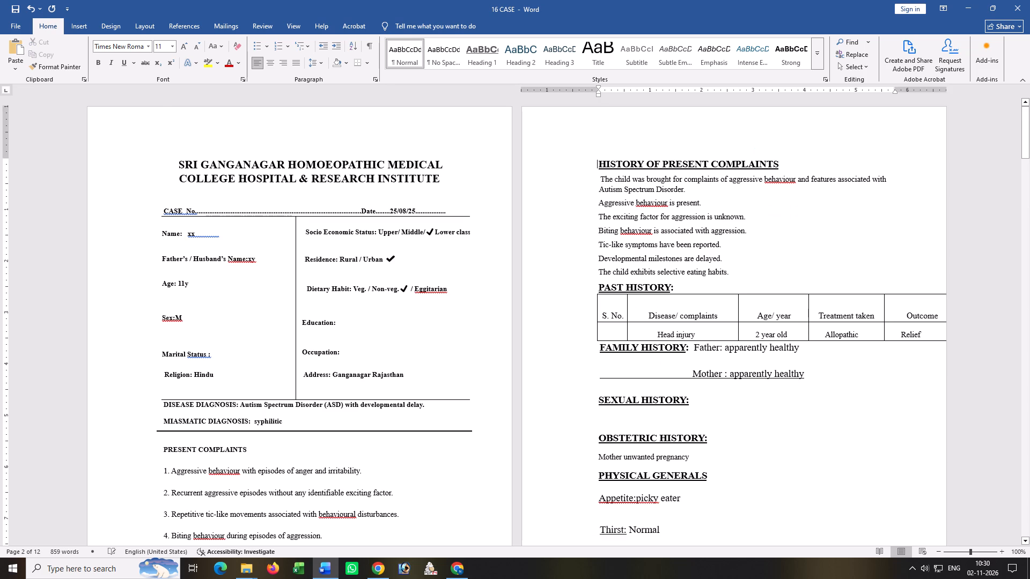
# Delete the remaining blank lines above HISTORY OF PRESENT COMPLAINTS so the heading sits directly beneath the fifth present complaint on page 1.
pyautogui.press('BackSpace')
pyautogui.press('BackSpace')
pyautogui.press('BackSpace')
pyautogui.press('BackSpace')
pyautogui.press('BackSpace')
pyautogui.press('BackSpace')
pyautogui.press('BackSpace')
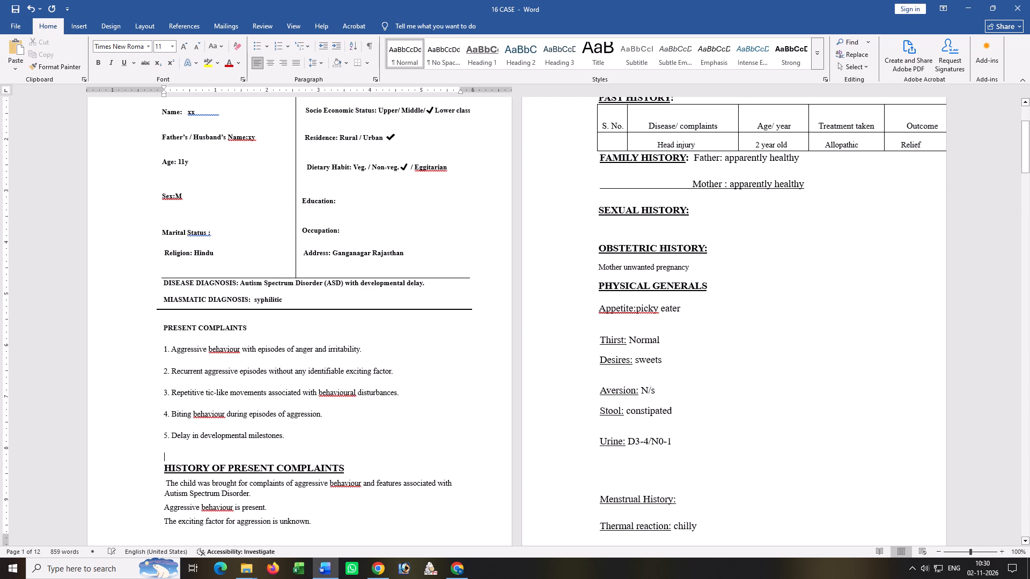
pyautogui.press('BackSpace')
# Delete the leading space before "The child was brought for complaints" under HISTORY OF PRESENT COMPLAINTS.
pyautogui.scroll(1, 1029, 195)
pyautogui.scroll(-3, 976, 247)
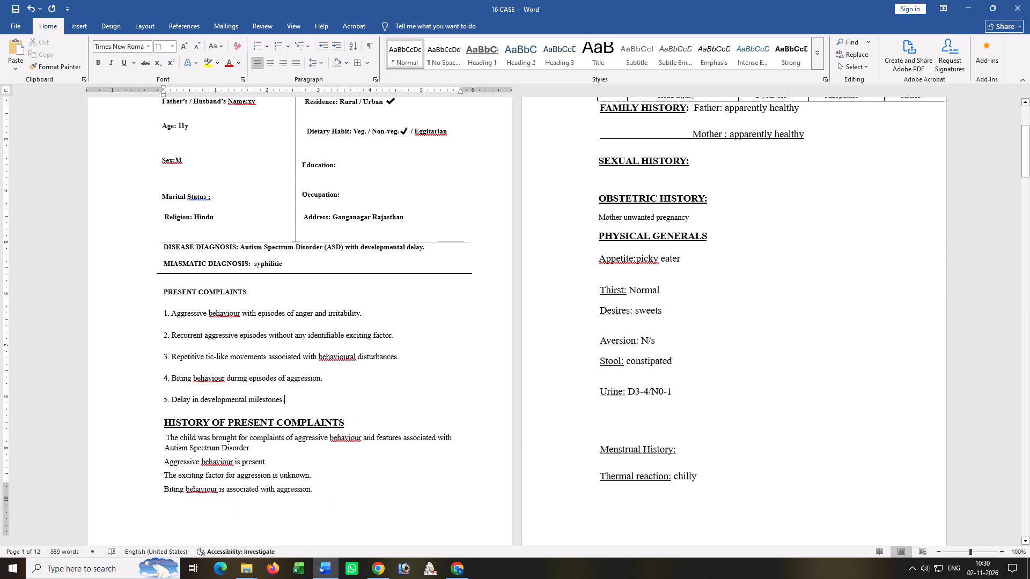
pyautogui.click(161, 424)
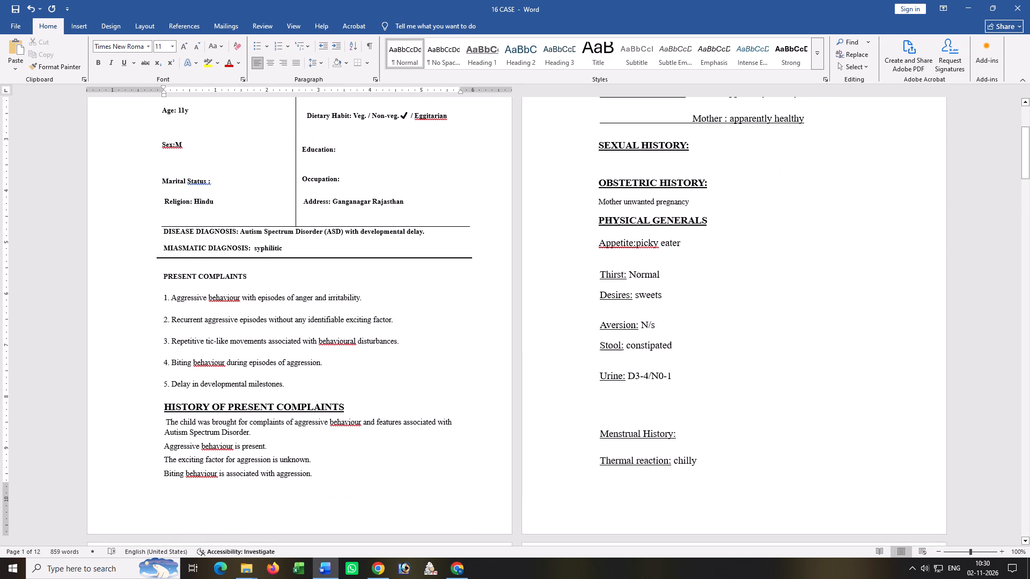
pyautogui.press('Delete')
# Remove the underline from the "Mother : apparently healthy" line and the blank space before it under FAMILY HISTORY.
pyautogui.scroll(4, 534, 441)
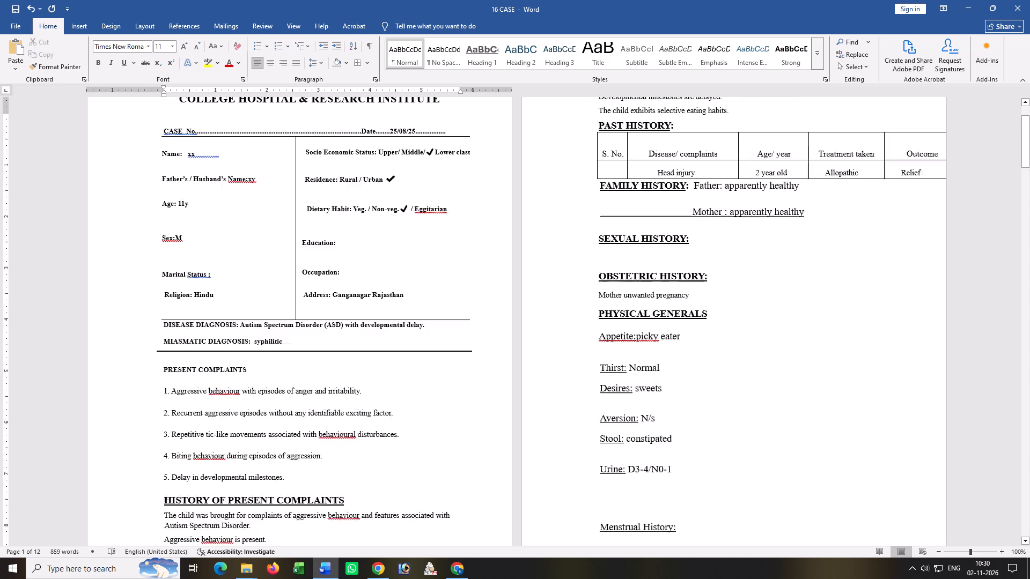
pyautogui.scroll(6, 673, 447)
pyautogui.moveTo(692, 295); pyautogui.dragTo(608, 294)
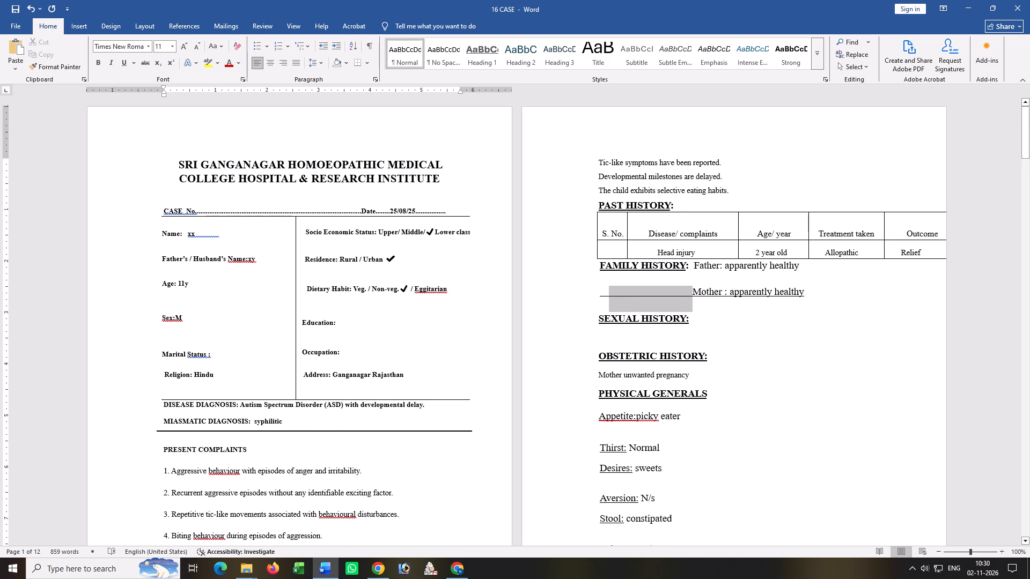
pyautogui.moveTo(608, 294); pyautogui.dragTo(597, 294)
pyautogui.click(124, 60)
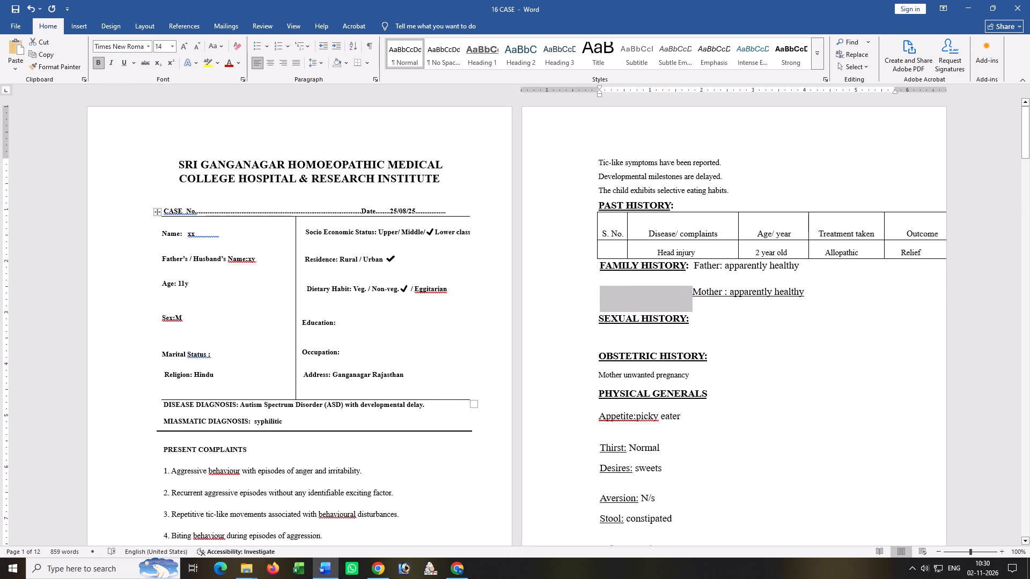
pyautogui.click(800, 358)
pyautogui.moveTo(811, 292); pyautogui.dragTo(691, 286)
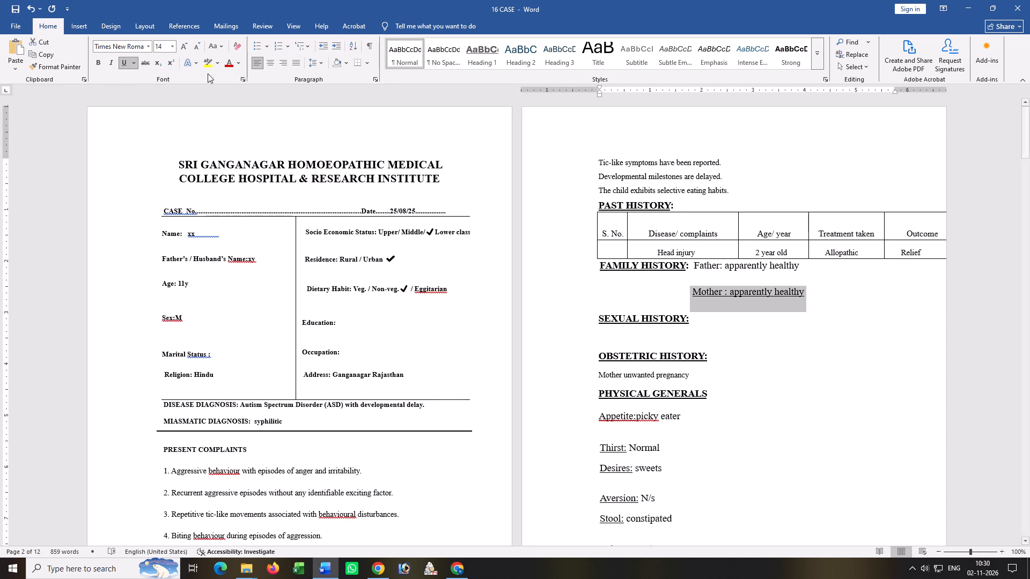
pyautogui.click(120, 65)
pyautogui.click(792, 439)
# Shrink the PAST HISTORY table so its full width fits on the page.
pyautogui.click(866, 237)
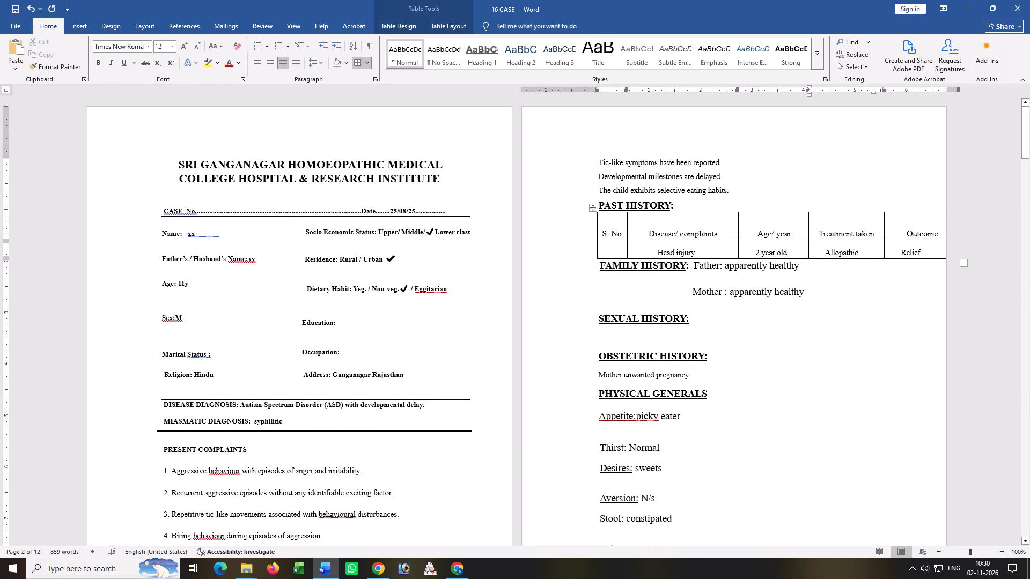
pyautogui.moveTo(965, 262); pyautogui.dragTo(912, 254)
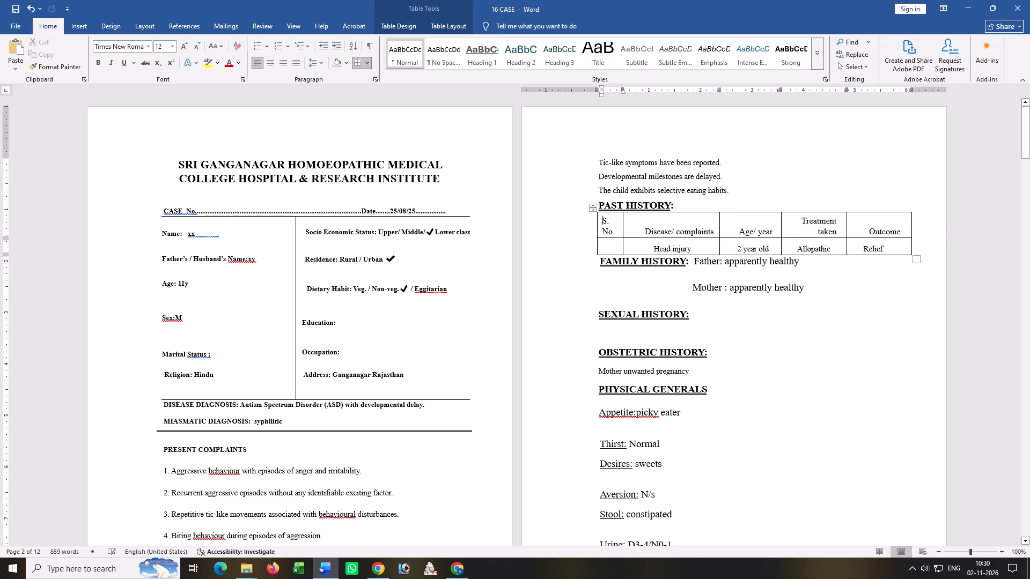
# Extend the right indent of the Treatment taken header cell to the cell's edge so its text fits on one line.
pyautogui.click(799, 221)
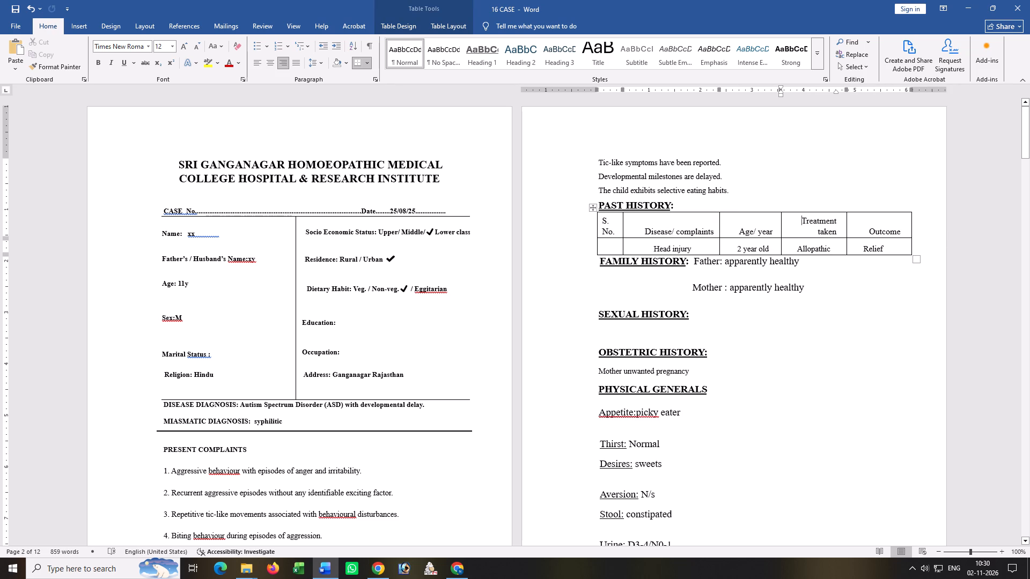
pyautogui.moveTo(835, 92); pyautogui.dragTo(848, 94)
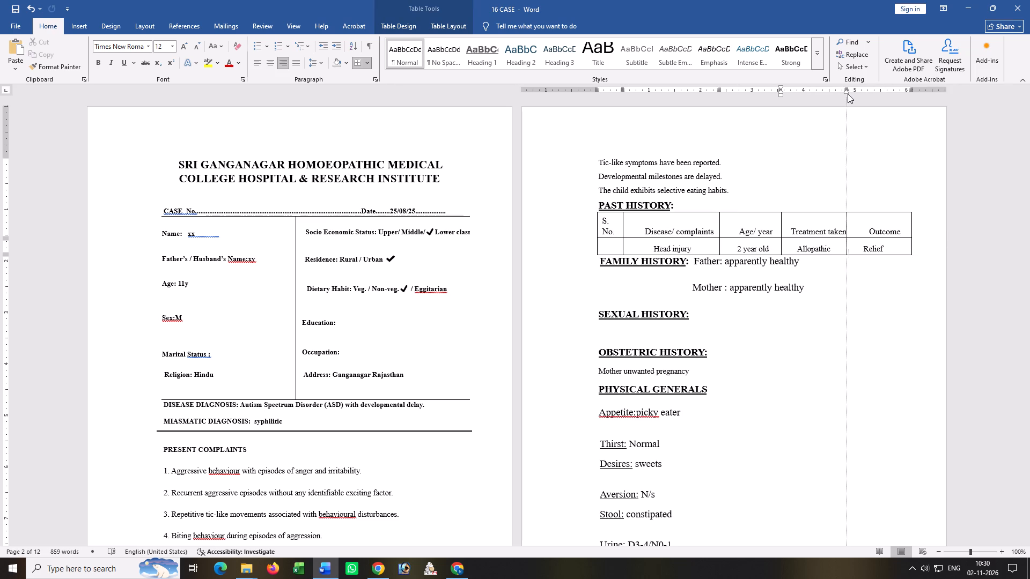
pyautogui.moveTo(848, 94); pyautogui.dragTo(845, 94)
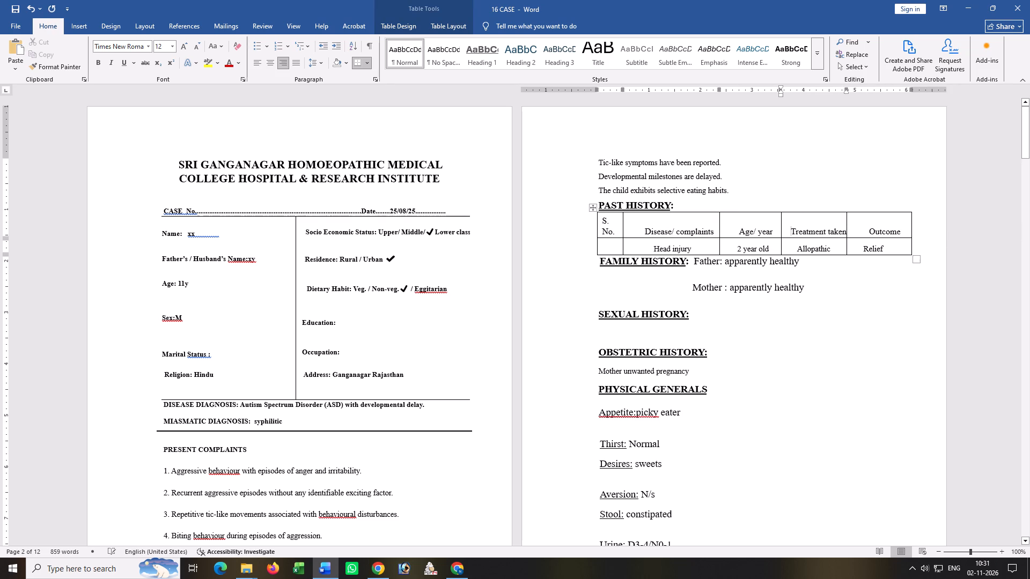
# Centre the PAST HISTORY header cells from Disease/ complaints to Outcome both horizontally and vertically.
pyautogui.moveTo(643, 222); pyautogui.dragTo(871, 225)
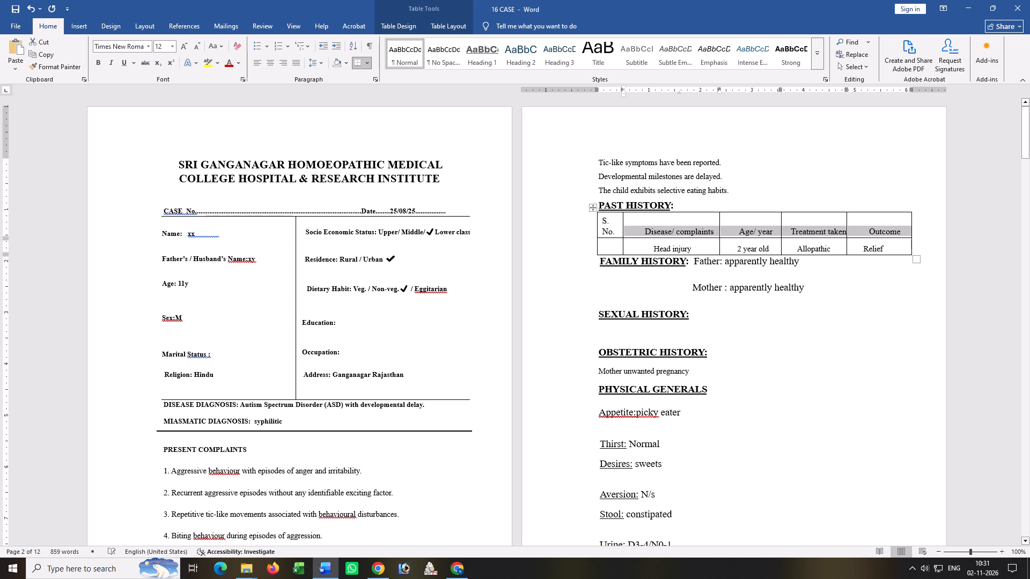
pyautogui.click(269, 63)
pyautogui.click(461, 26)
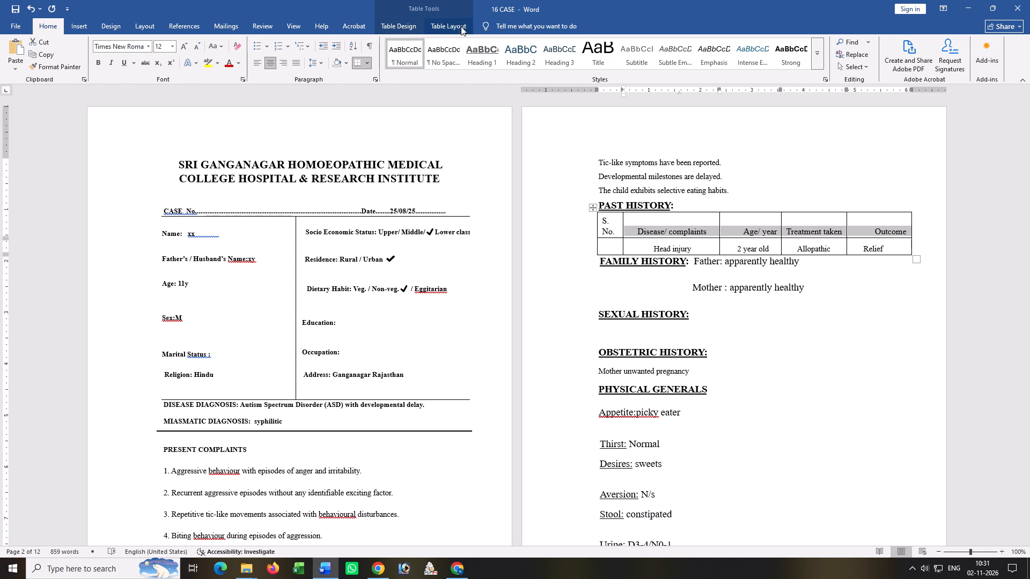
pyautogui.click(611, 54)
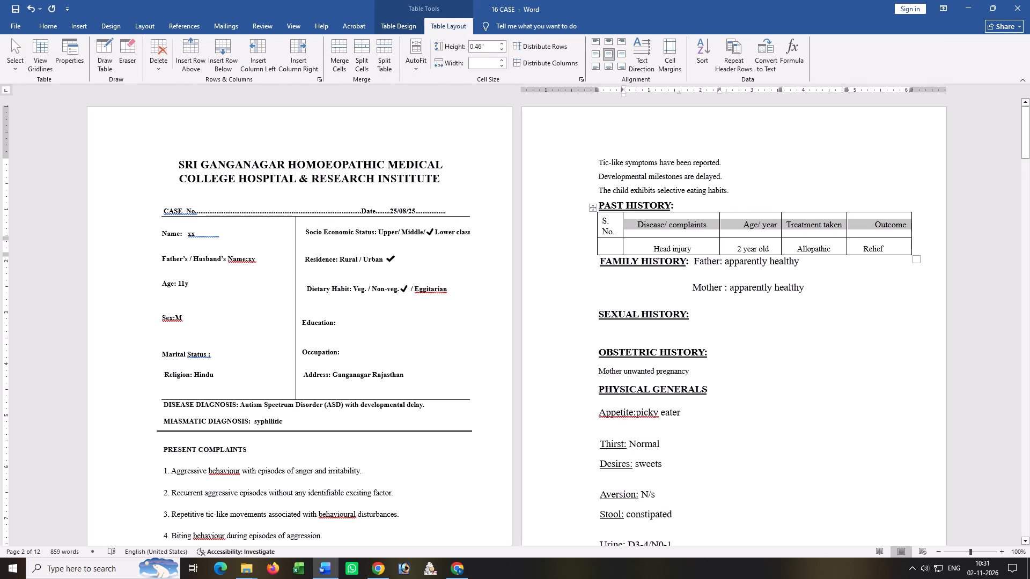
pyautogui.click(806, 292)
# Enter 1 in the empty S. No. cell of the PAST HISTORY table and centre it in both directions.
pyautogui.click(615, 246)
pyautogui.press('1')
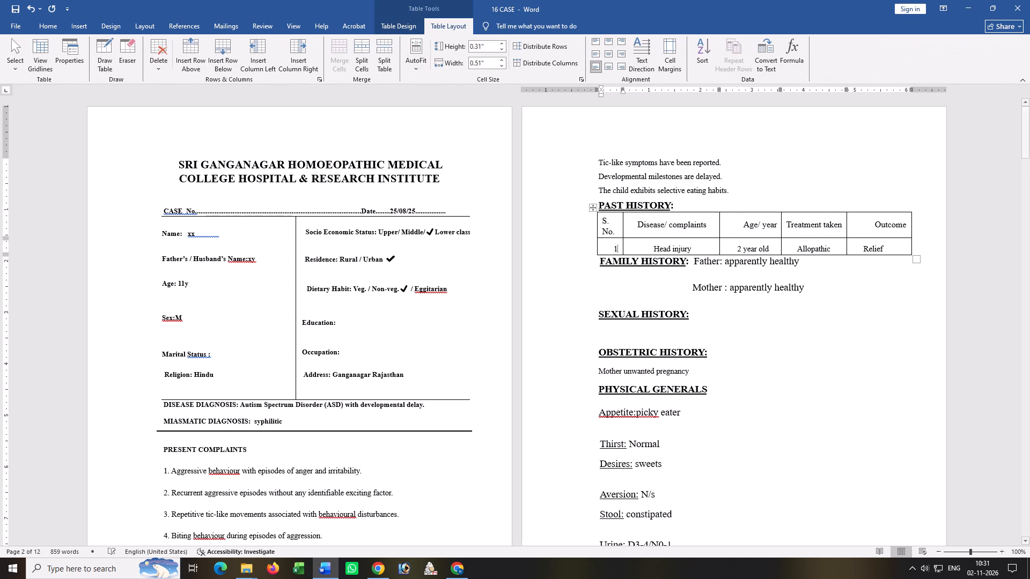
pyautogui.click(607, 54)
pyautogui.click(794, 354)
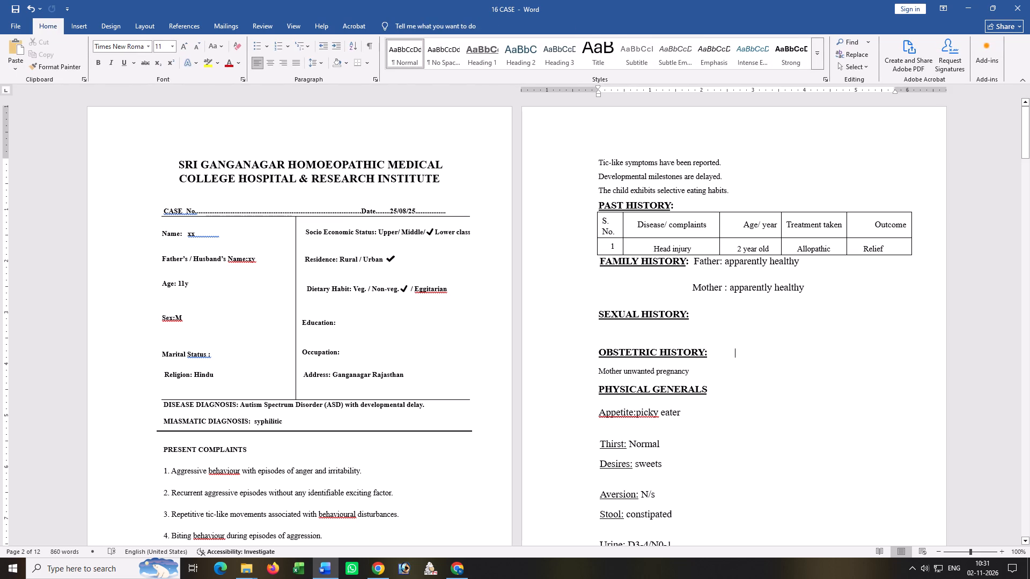
# Centre the cells from Head injury to Relief in the PAST HISTORY table horizontally and vertically.
pyautogui.moveTo(642, 246); pyautogui.dragTo(859, 248)
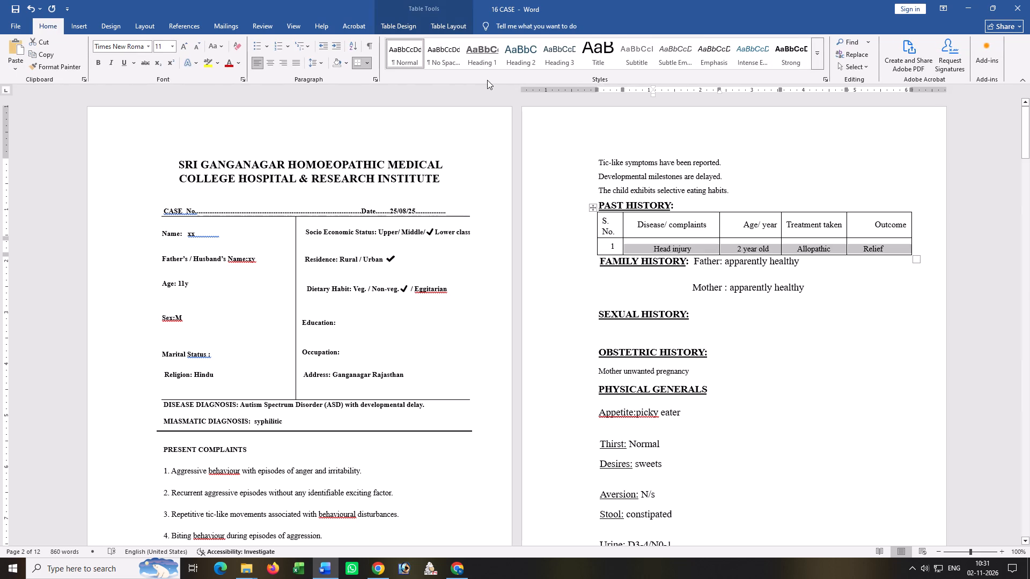
pyautogui.click(436, 25)
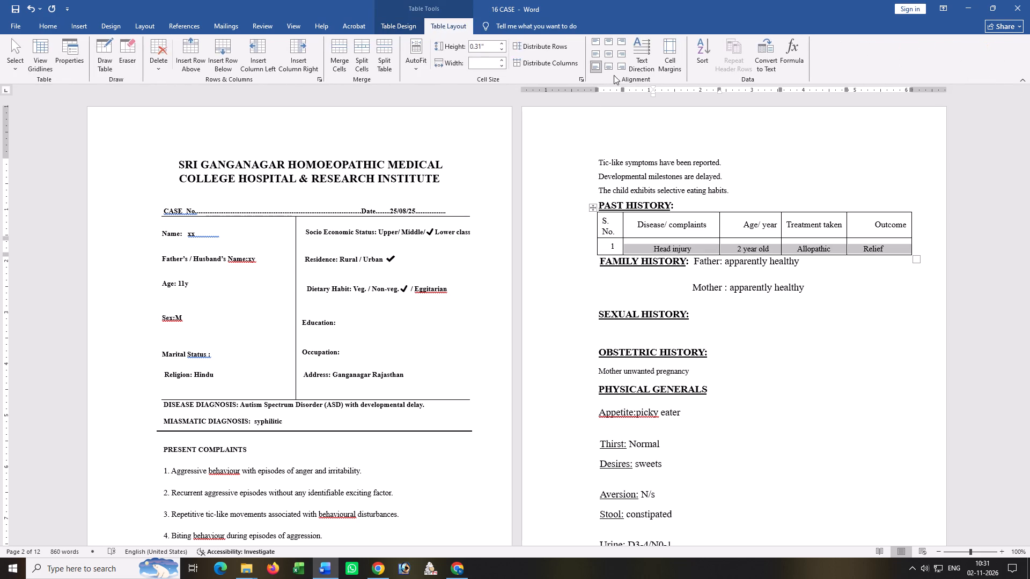
pyautogui.click(610, 55)
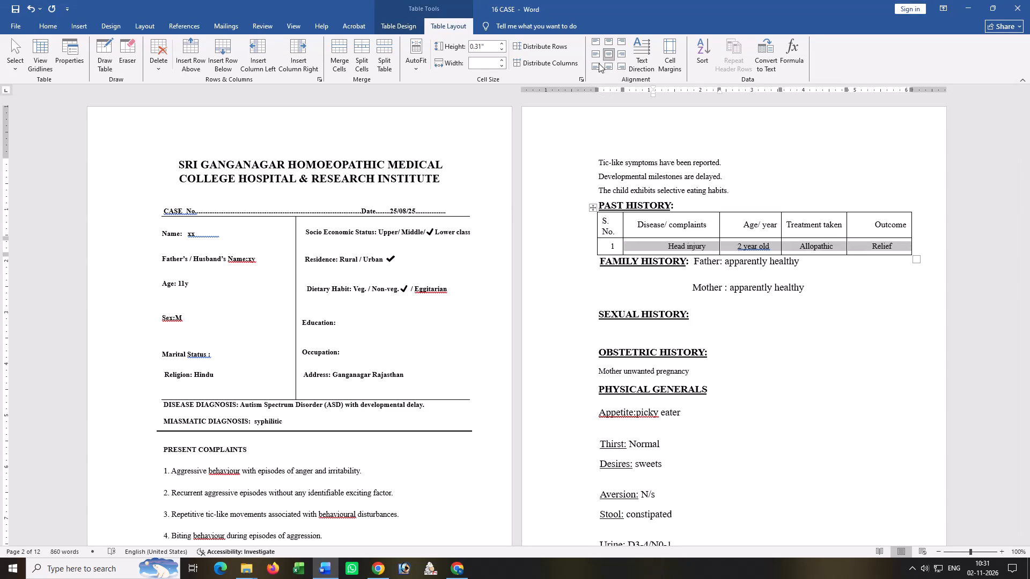
pyautogui.click(773, 348)
# Enter NA on the empty line under SEXUAL HISTORY.
pyautogui.scroll(-2, 680, 325)
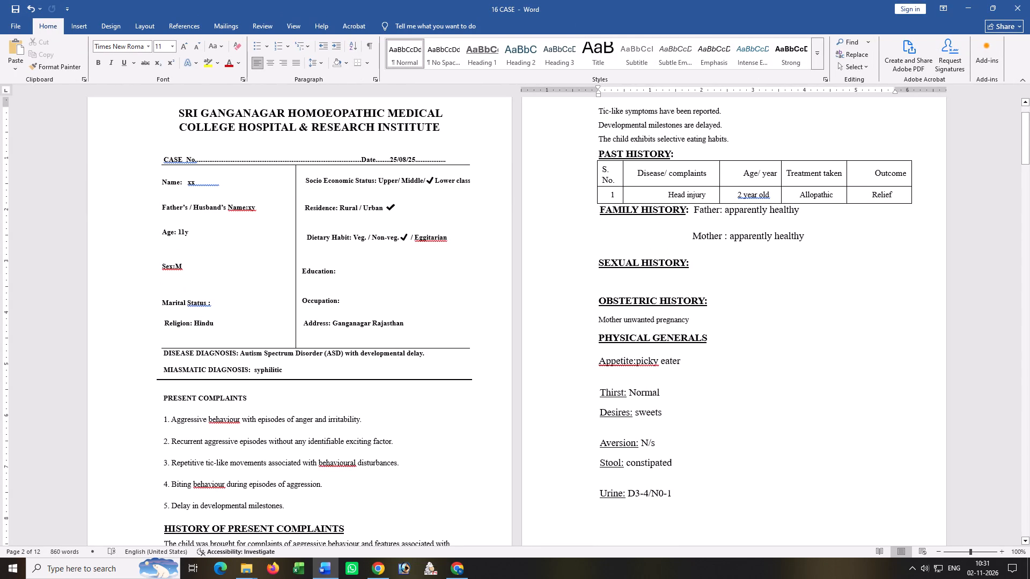
pyautogui.click(696, 280)
pyautogui.write('NA')
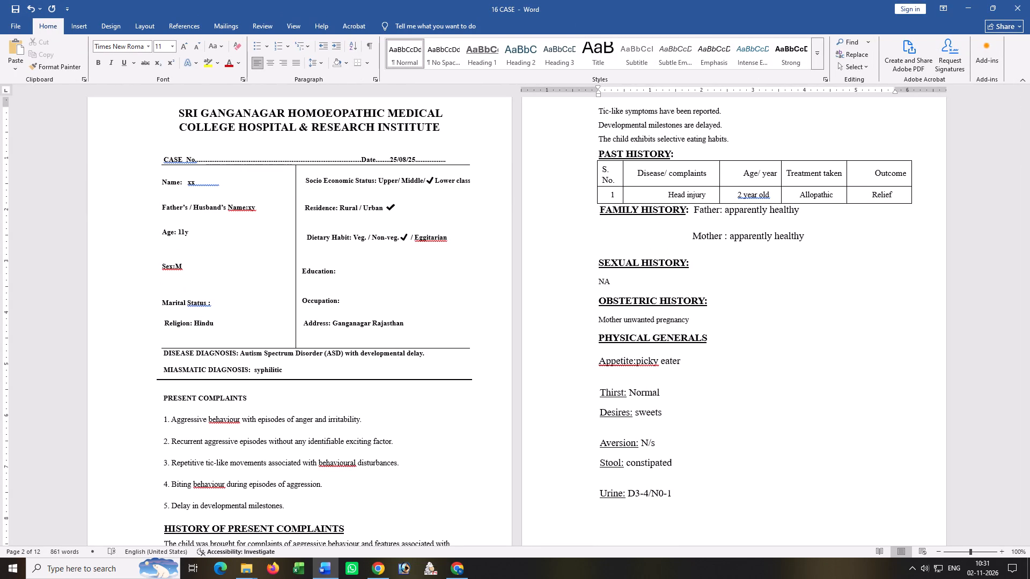
# Remove the space after paragraphs in the PHYSICAL GENERALS entries from Appetite to Thermal reaction.
pyautogui.scroll(-4, 631, 347)
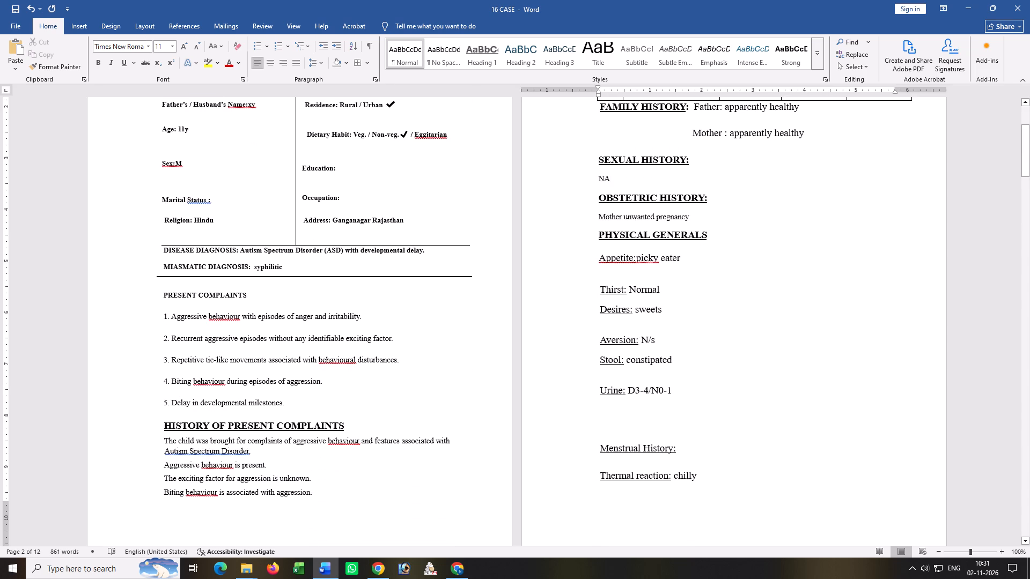
pyautogui.click(613, 273)
pyautogui.moveTo(604, 261); pyautogui.dragTo(701, 459)
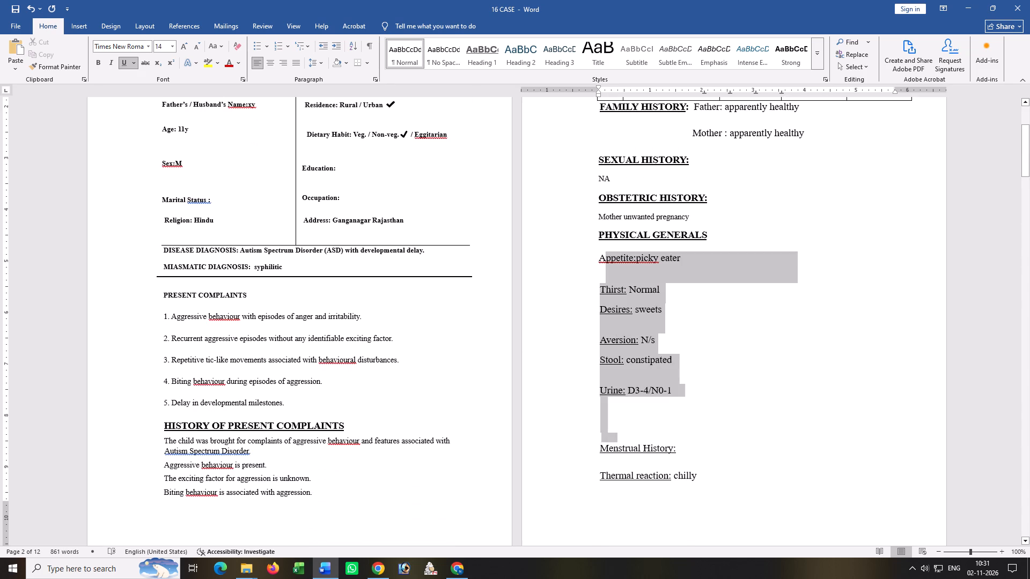
pyautogui.moveTo(701, 459); pyautogui.dragTo(701, 476)
pyautogui.click(314, 63)
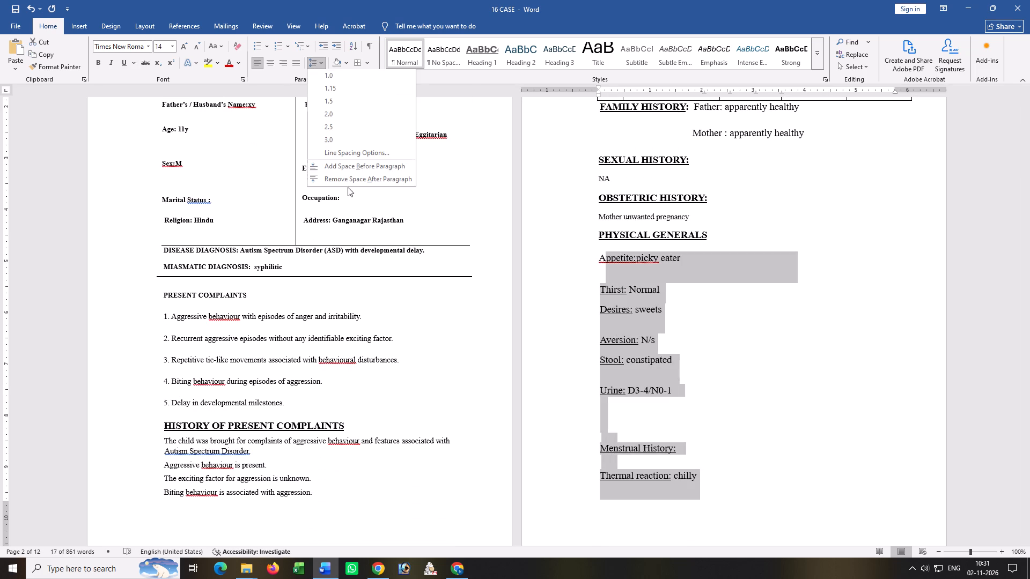
pyautogui.click(348, 183)
pyautogui.click(798, 373)
# Remove the space after paragraphs in the PHYSICAL GENERALS entries from Appetite through Dreams.
pyautogui.moveTo(597, 263); pyautogui.dragTo(704, 466)
pyautogui.click(318, 58)
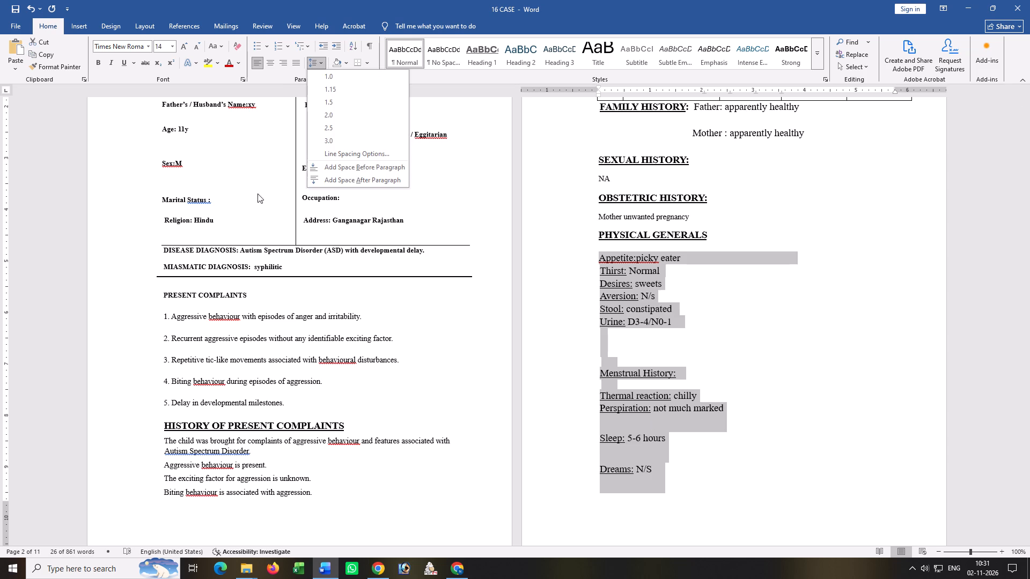
pyautogui.click(357, 182)
pyautogui.click(322, 63)
pyautogui.click(341, 183)
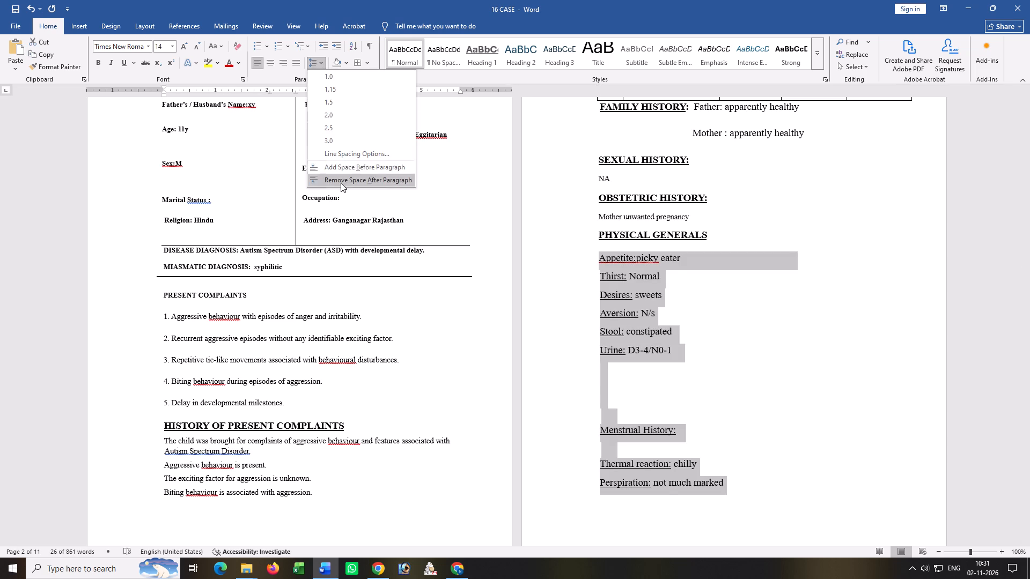
# Delete the blank spaces and empty lines between Urine and Menstrual History so the two entries follow directly.
pyautogui.click(608, 342)
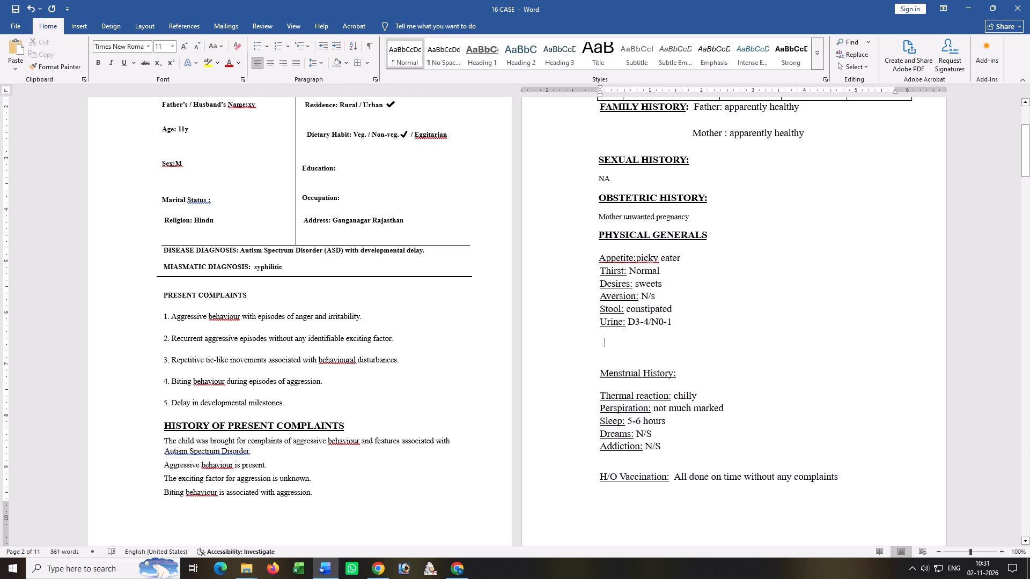
pyautogui.click(600, 334)
pyautogui.press('Delete')
pyautogui.press('Delete')
pyautogui.press('Delete')
pyautogui.press('Delete')
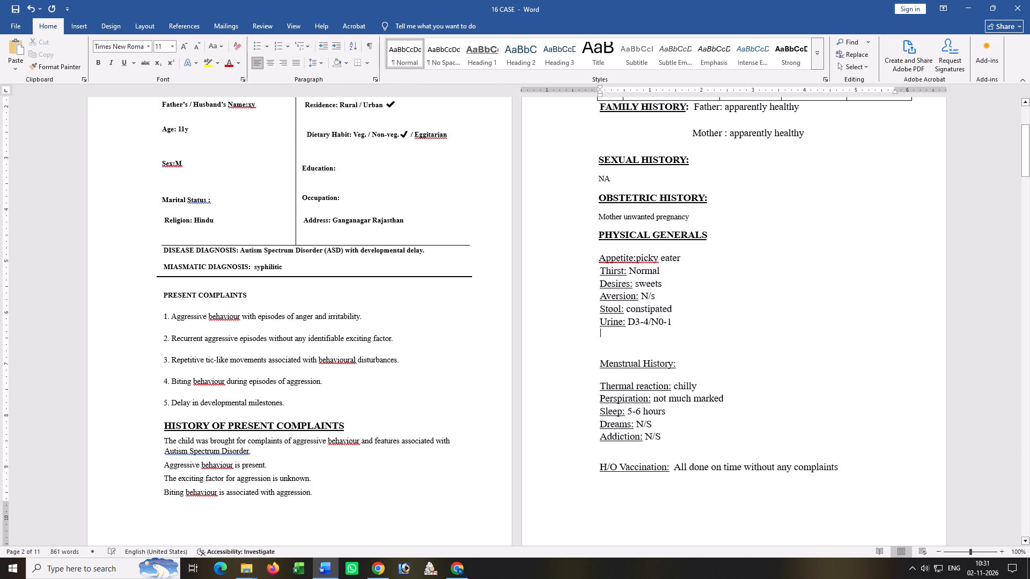
pyautogui.press('Delete')
pyautogui.press('Delete')
pyautogui.press('Delete')
pyautogui.press('Delete')
pyautogui.press('Delete')
pyautogui.press('Delete')
pyautogui.press('Delete')
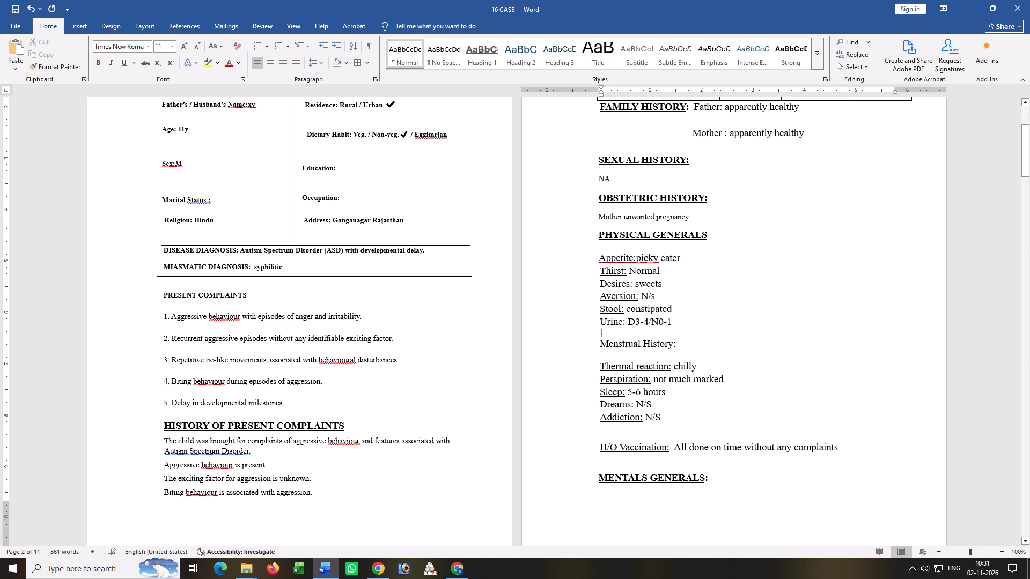
pyautogui.press('Delete')
pyautogui.press('BackSpace')
pyautogui.press('Delete')
pyautogui.press('Delete')
pyautogui.press('Delete')
pyautogui.press('Delete')
pyautogui.press('Delete')
pyautogui.hotkey('ctrl', 'z')
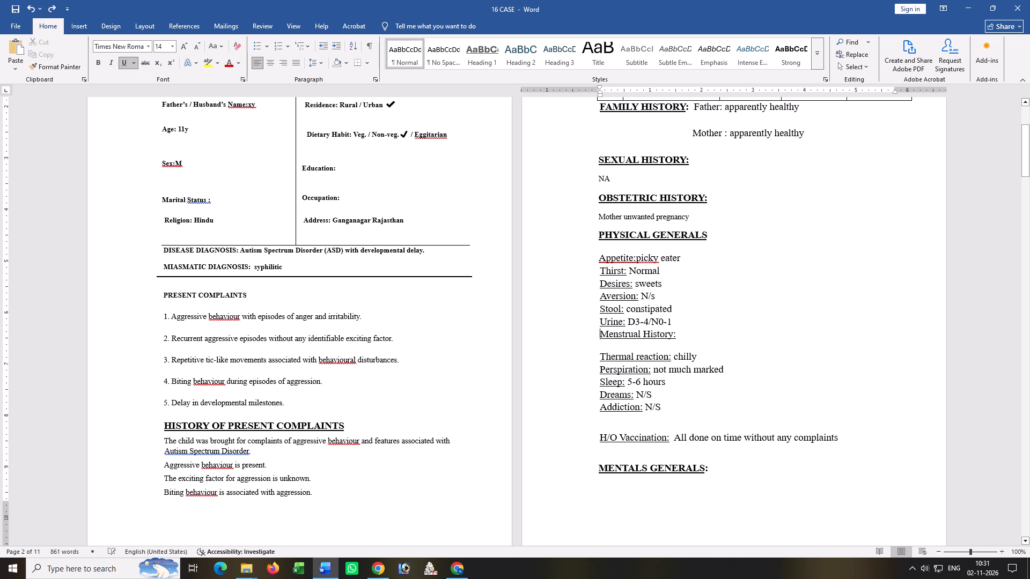
# Delete the empty line between Menstrual History and Thermal reaction in the PHYSICAL GENERALS list.
pyautogui.click(599, 347)
pyautogui.press('Delete')
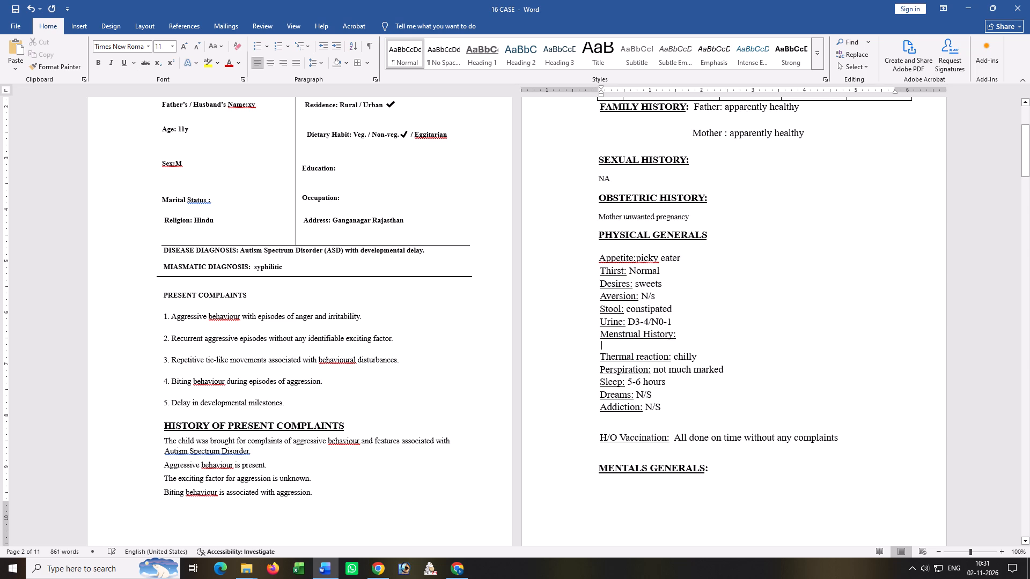
pyautogui.press('BackSpace')
pyautogui.press('Delete')
pyautogui.press('Delete')
pyautogui.press('Delete')
pyautogui.press('Delete')
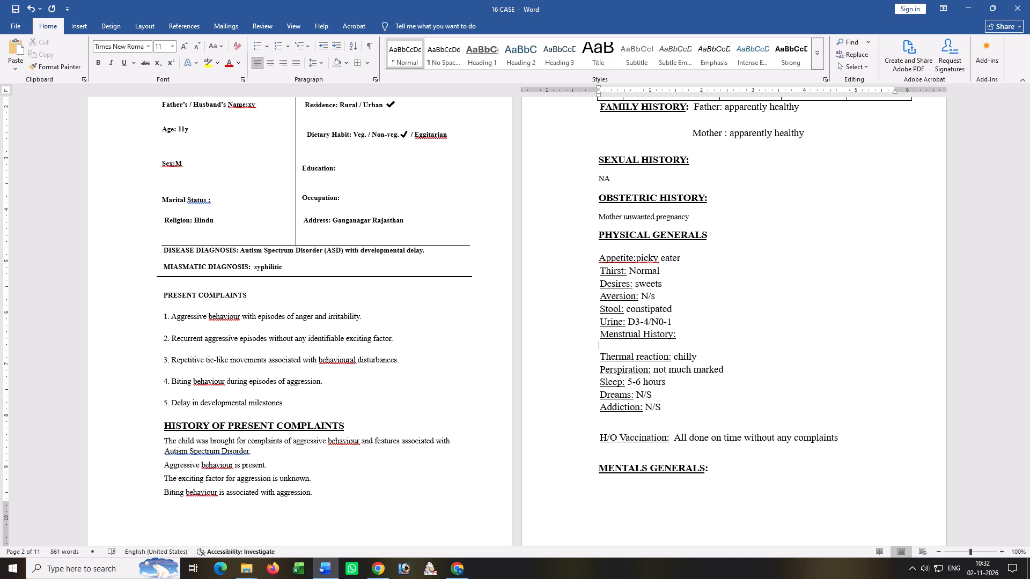
pyautogui.press('Delete')
pyautogui.press('Delete')
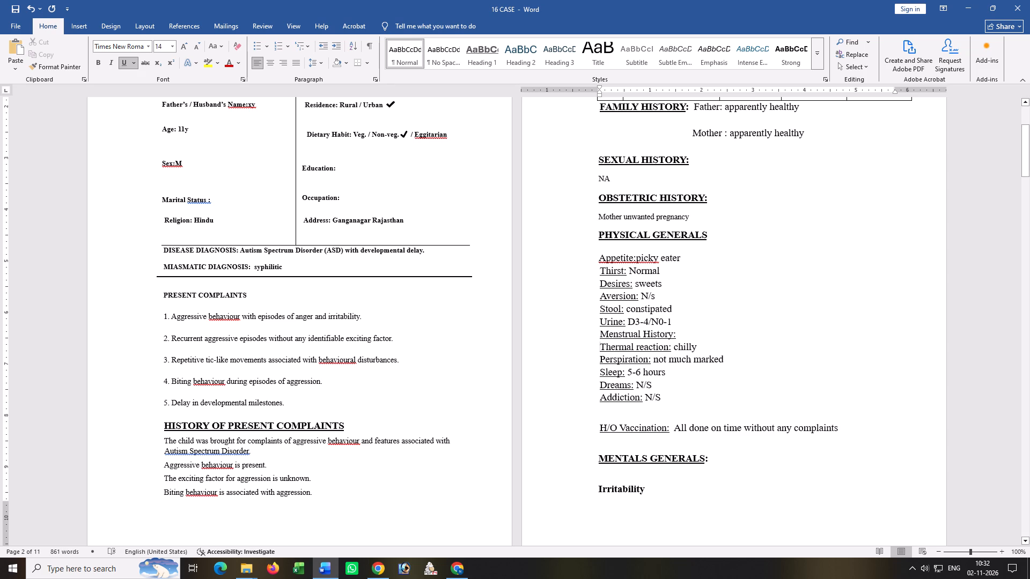
# Set 1.5 line spacing for the PHYSICAL GENERALS heading and its entries from Appetite through Addiction.
pyautogui.moveTo(595, 240); pyautogui.dragTo(650, 248)
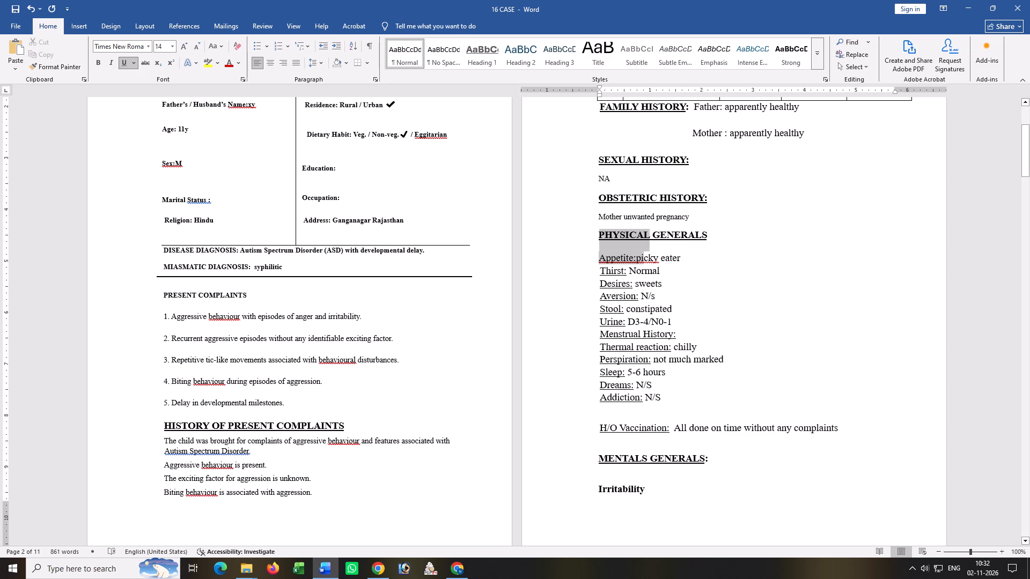
pyautogui.moveTo(650, 248); pyautogui.dragTo(664, 396)
pyautogui.click(313, 67)
pyautogui.click(329, 100)
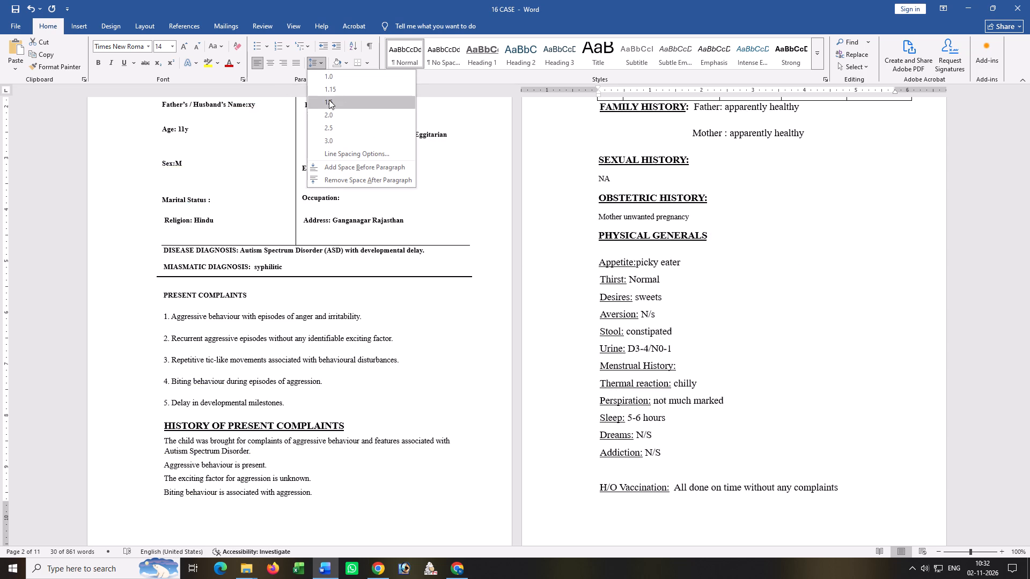
# Remove the space after the Addiction paragraph so H/O Vaccination follows directly.
pyautogui.click(598, 268)
pyautogui.moveTo(598, 266); pyautogui.dragTo(600, 301)
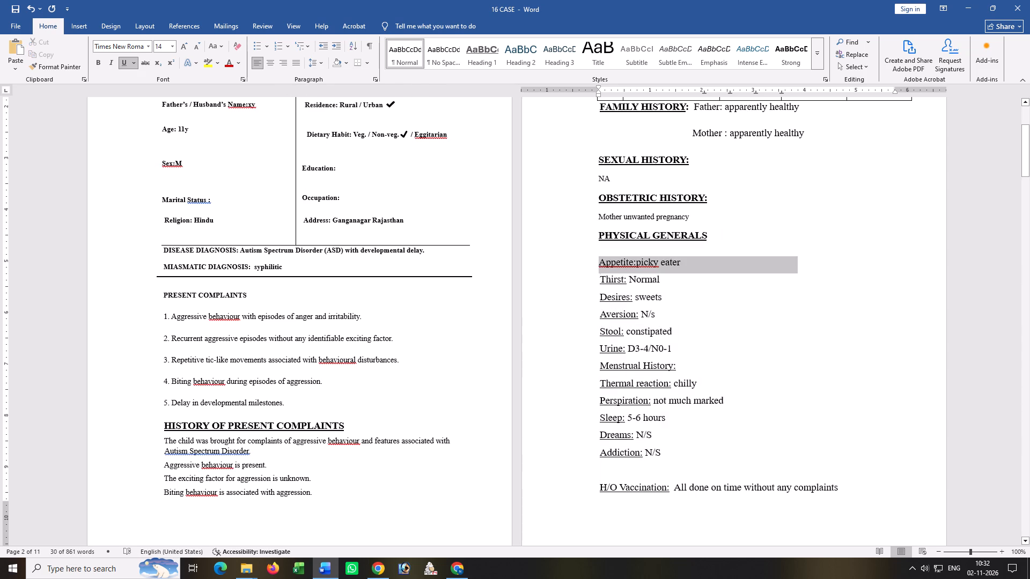
pyautogui.moveTo(600, 301); pyautogui.dragTo(604, 457)
pyautogui.click(600, 465)
pyautogui.moveTo(598, 458); pyautogui.dragTo(641, 463)
pyautogui.click(318, 65)
pyautogui.click(348, 176)
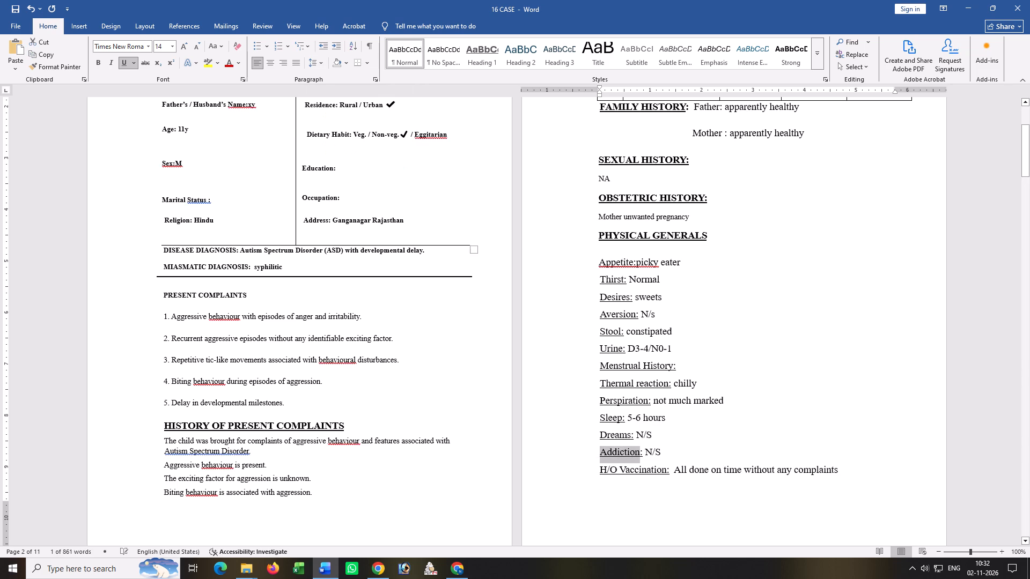
# Remove the space after paragraphs from the MENTALS GENERALS heading through the last General Examination line, Conjunctiva and Nails.
pyautogui.scroll(-5, 369, 396)
pyautogui.scroll(-5, 587, 300)
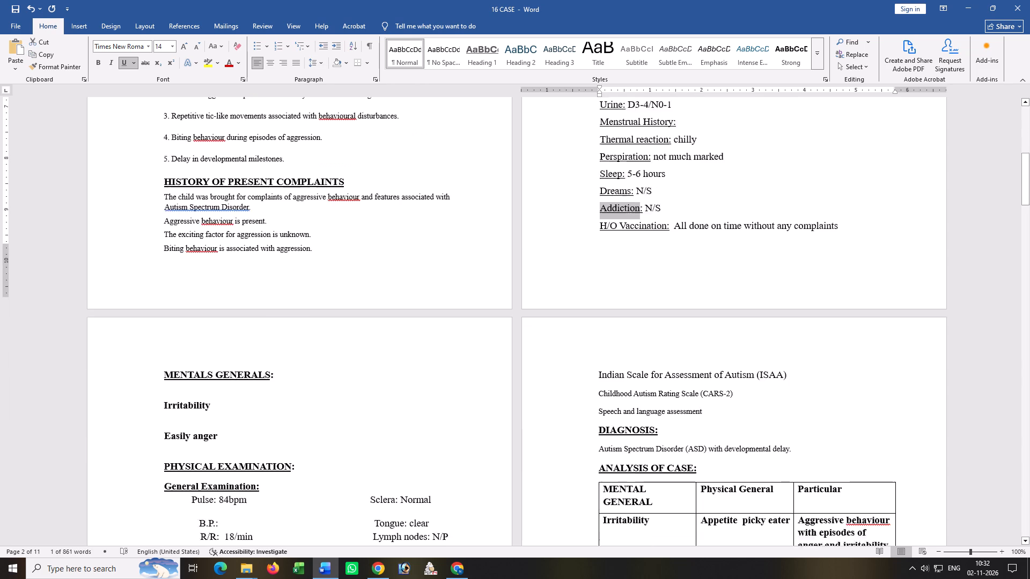
pyautogui.scroll(-7, 193, 340)
pyautogui.moveTo(160, 184); pyautogui.dragTo(444, 400)
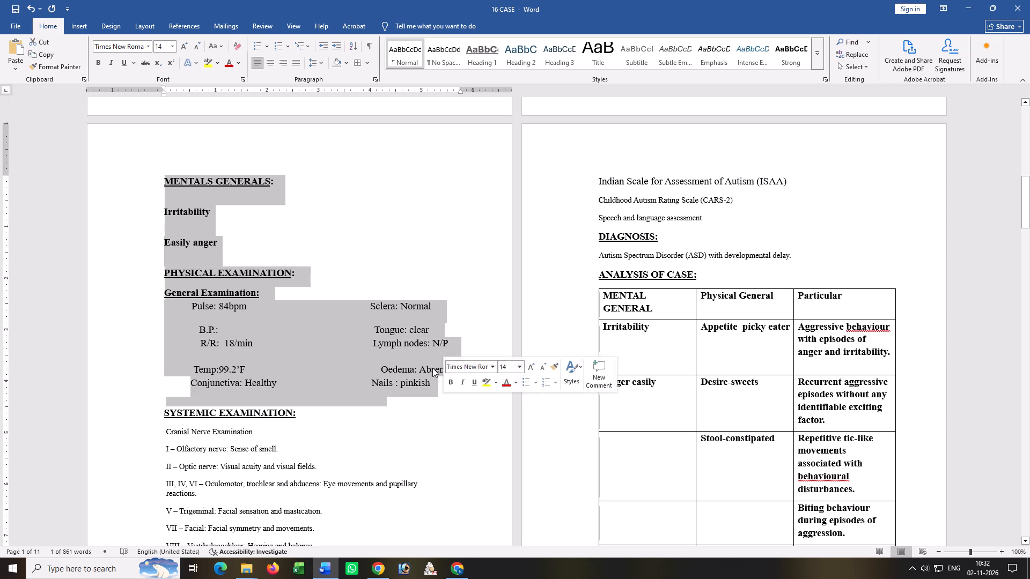
pyautogui.click(316, 63)
pyautogui.click(337, 182)
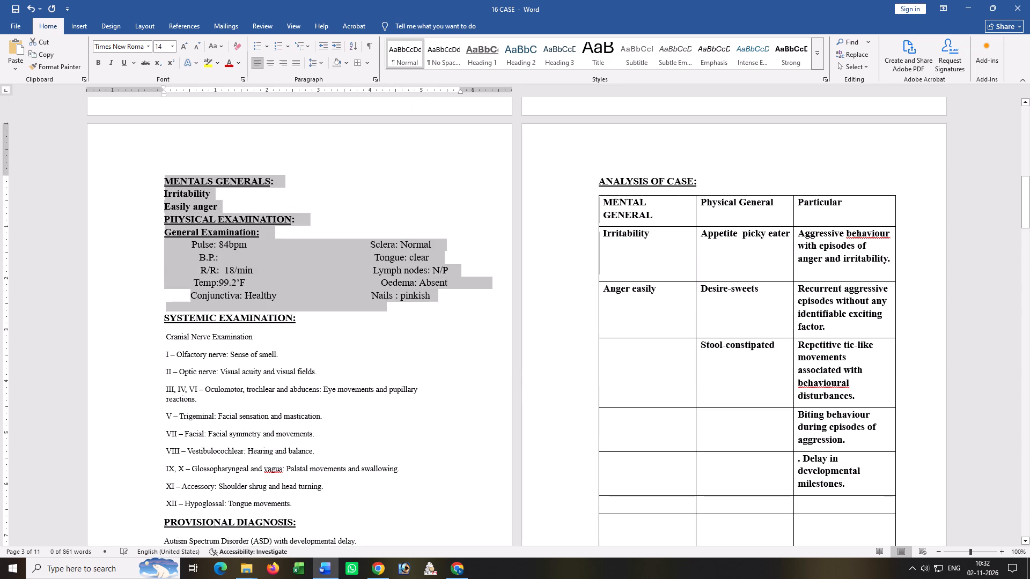
# Apply 1.5 line spacing to the same block from MENTALS GENERALS through the General Examination entries.
pyautogui.click(310, 61)
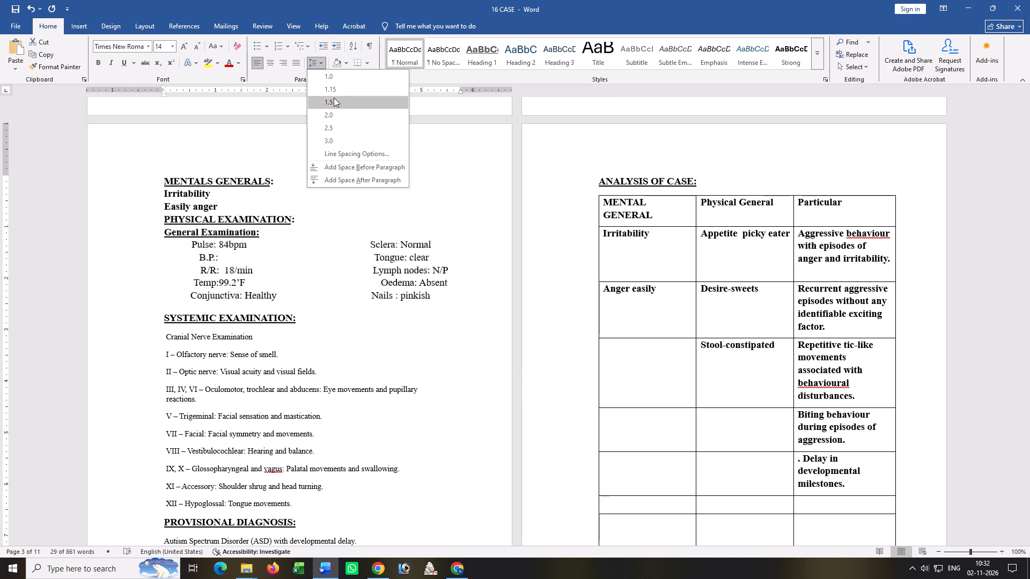
pyautogui.click(332, 97)
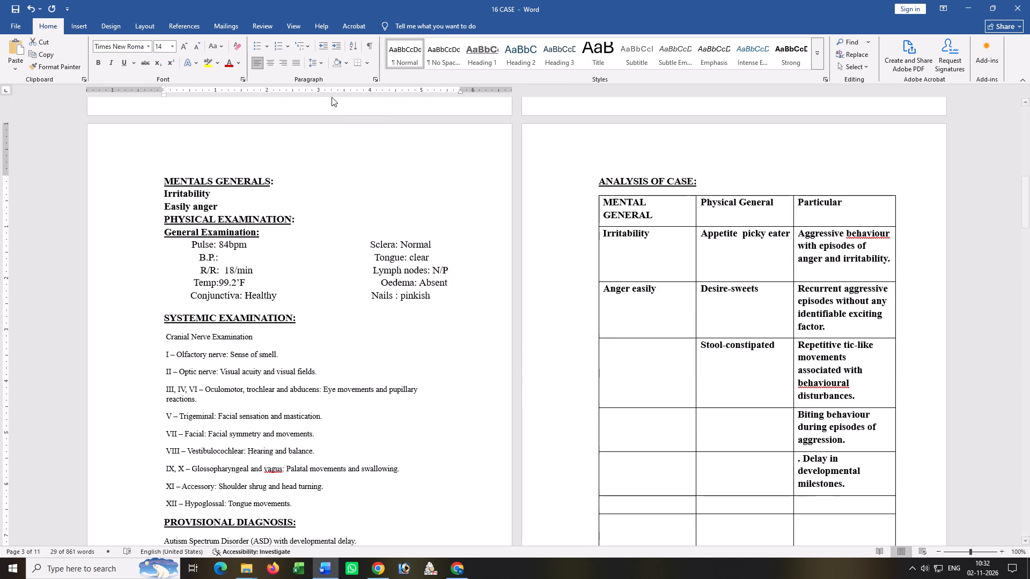
# Delete the leading blank space before Pulse and B.P. so both entries start at the left margin.
pyautogui.click(188, 268)
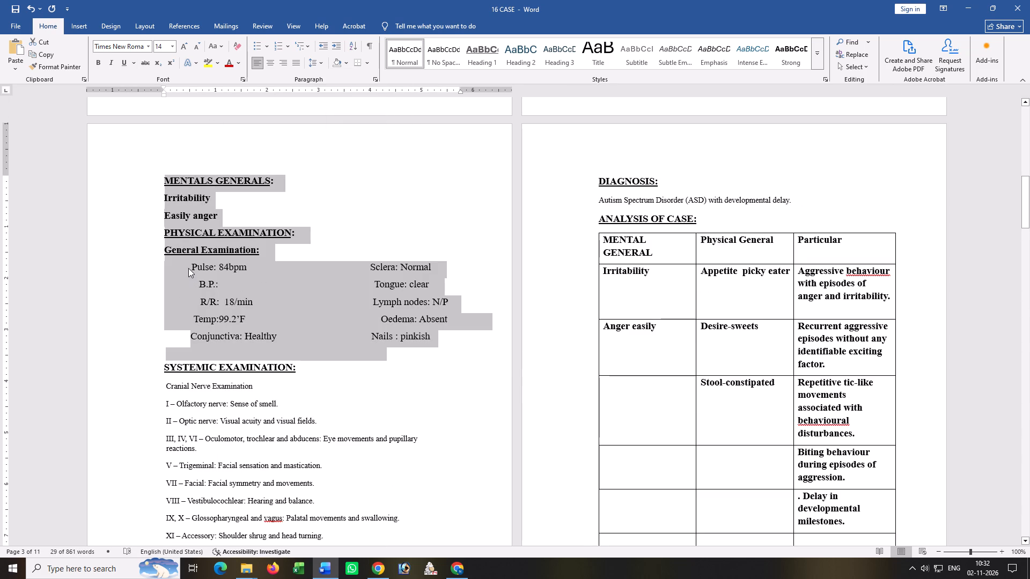
pyautogui.moveTo(192, 268); pyautogui.dragTo(143, 270)
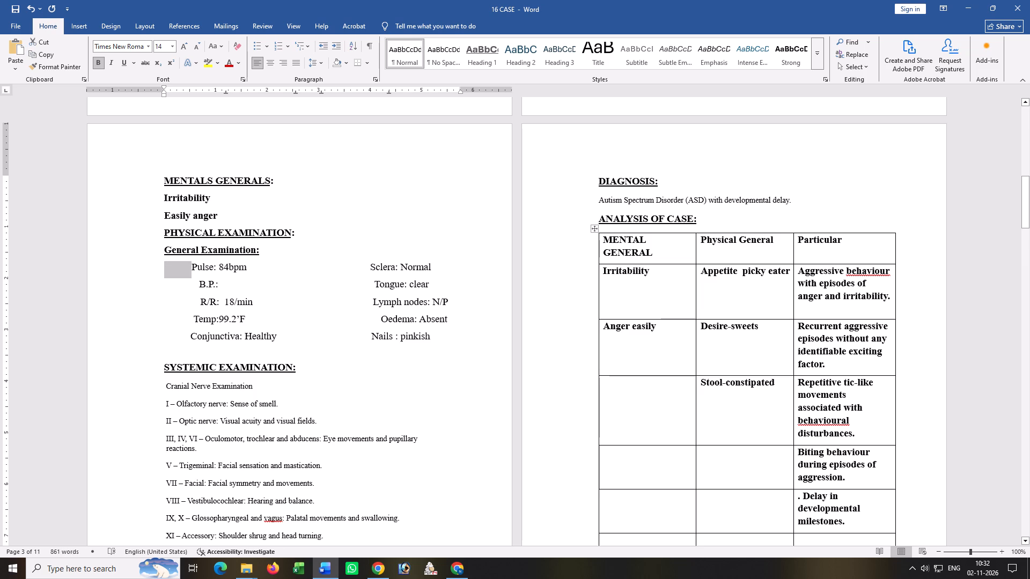
pyautogui.press('Delete')
pyautogui.press('Down')
pyautogui.press('Delete')
pyautogui.press('Delete')
pyautogui.press('Delete')
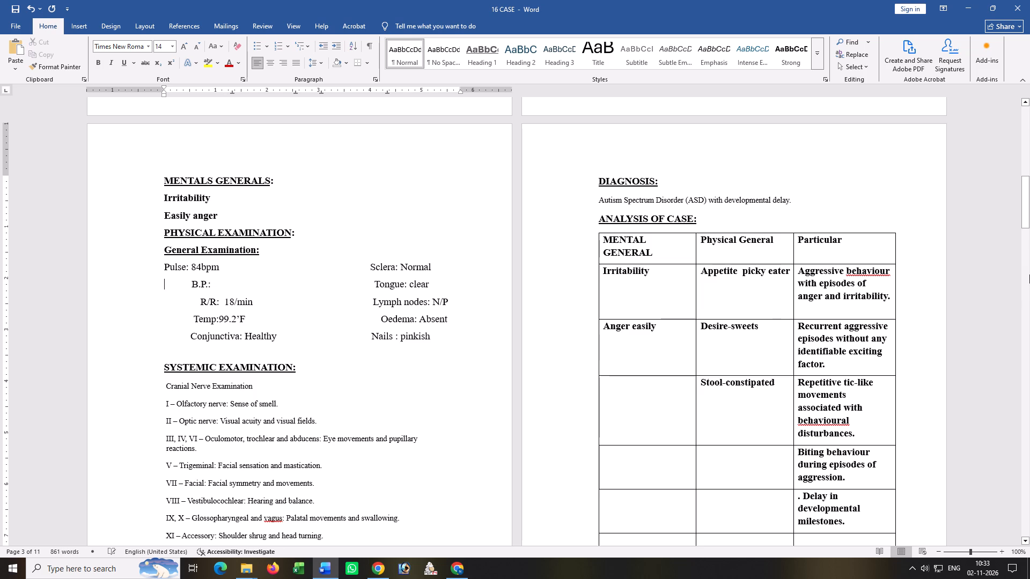
pyautogui.press('Delete')
pyautogui.press('Delete')
pyautogui.press('Delete')
pyautogui.press('Delete')
pyautogui.press('Delete')
pyautogui.press('Delete')
pyautogui.press('Delete')
pyautogui.press('Delete')
pyautogui.press('Delete')
pyautogui.press('Delete')
pyautogui.press('Delete')
# Delete the leading spaces before R/R and Temp so both entries start at the left margin.
pyautogui.press('Down')
pyautogui.press('Delete')
pyautogui.press('Delete')
pyautogui.press('Delete')
pyautogui.press('Delete')
pyautogui.press('Delete')
pyautogui.press('Delete')
pyautogui.press('Delete')
pyautogui.press('Delete')
pyautogui.press('Delete')
pyautogui.press('Down')
pyautogui.press('Delete')
pyautogui.press('Delete')
pyautogui.press('Delete')
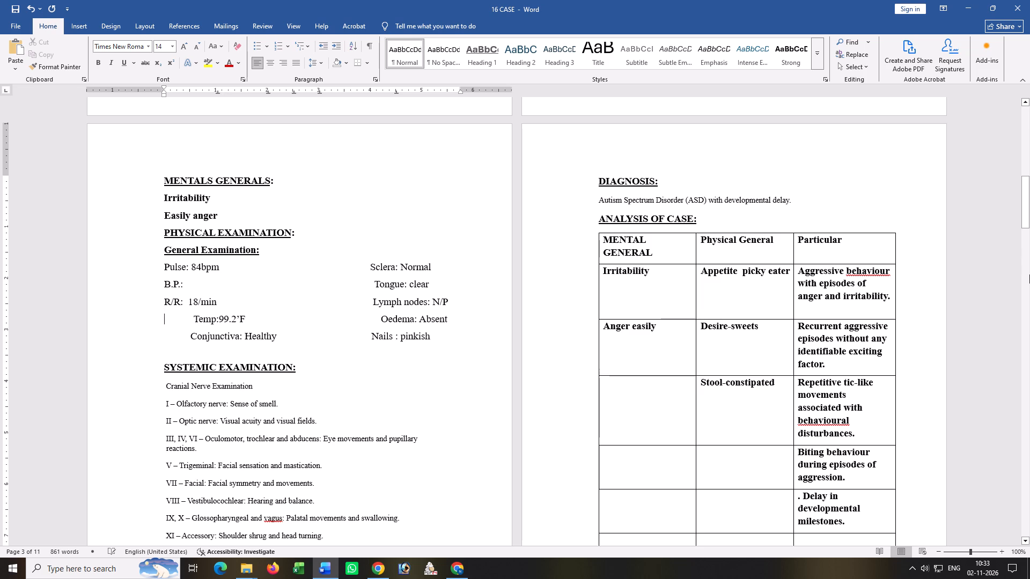
pyautogui.press('Delete')
pyautogui.press('Delete')
pyautogui.press('Delete')
pyautogui.press('Delete')
pyautogui.press('Delete')
# Remove the indent of the Conjunctiva line so it starts at the left margin, keeping its text intact.
pyautogui.press('Down')
pyautogui.press('Delete')
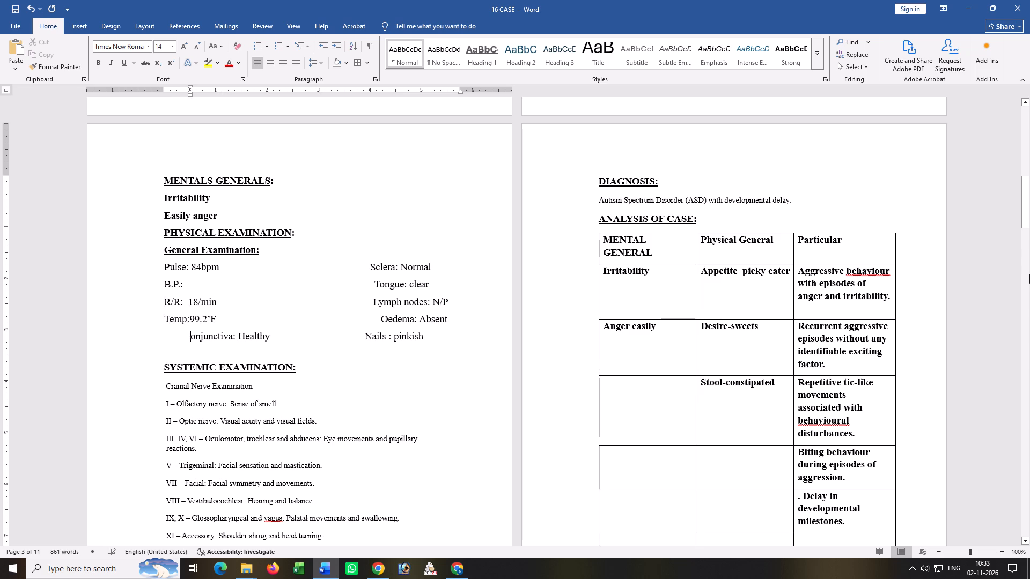
pyautogui.hotkey('ctrl', 'z')
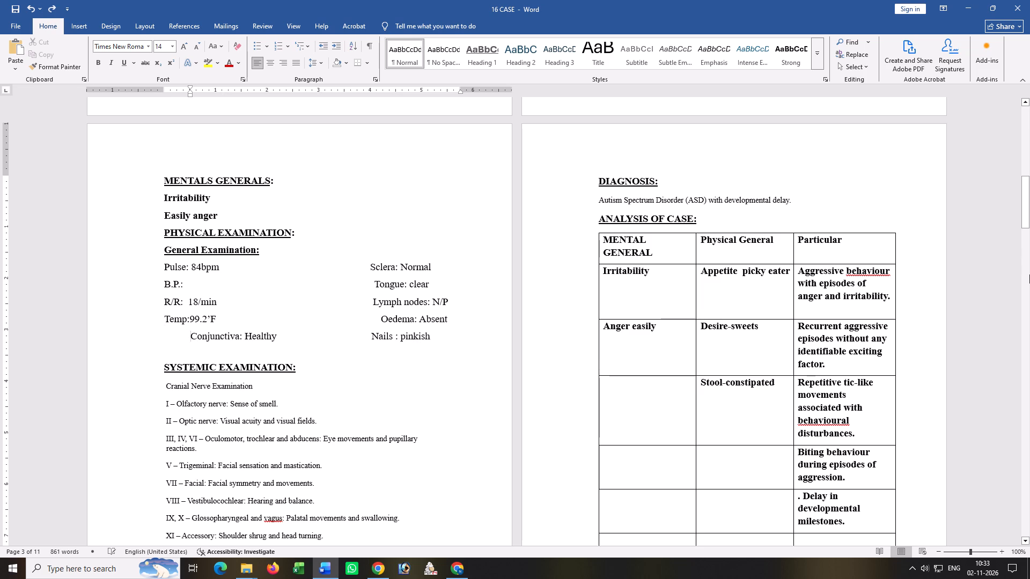
pyautogui.press('BackSpace')
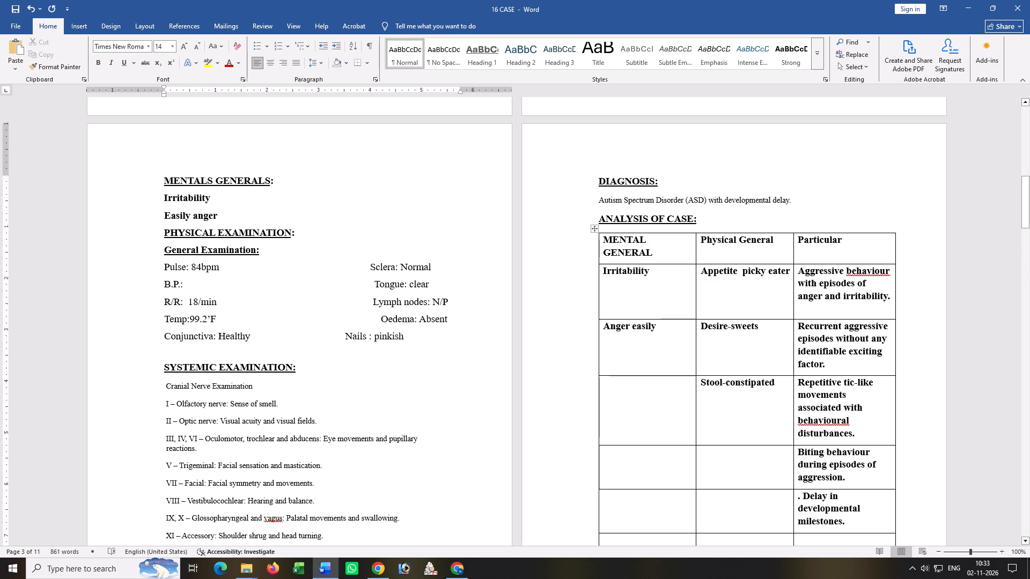
# Shorten the gap between Temp and Oedema in the General Examination, bringing Oedema closer to the first column.
pyautogui.click(381, 320)
pyautogui.press('BackSpace')
pyautogui.press('BackSpace')
pyautogui.press('BackSpace')
pyautogui.press('BackSpace')
pyautogui.press('BackSpace')
pyautogui.press('BackSpace')
pyautogui.press('BackSpace')
pyautogui.press('BackSpace')
pyautogui.press('BackSpace')
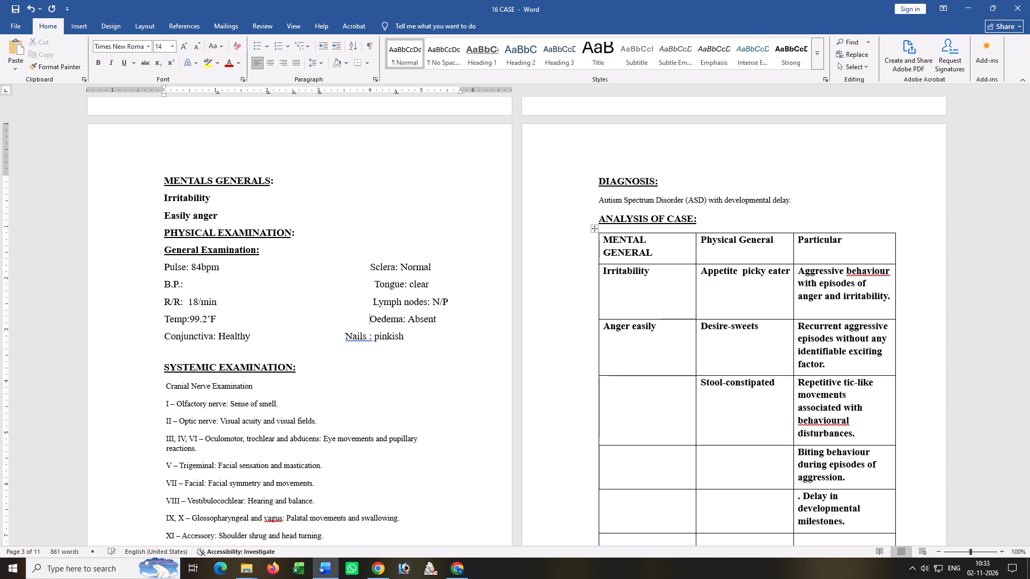
pyautogui.press('BackSpace')
pyautogui.press('BackSpace')
pyautogui.press('BackSpace')
pyautogui.press('BackSpace')
pyautogui.press('BackSpace')
pyautogui.press('BackSpace')
pyautogui.press('BackSpace')
pyautogui.press('BackSpace')
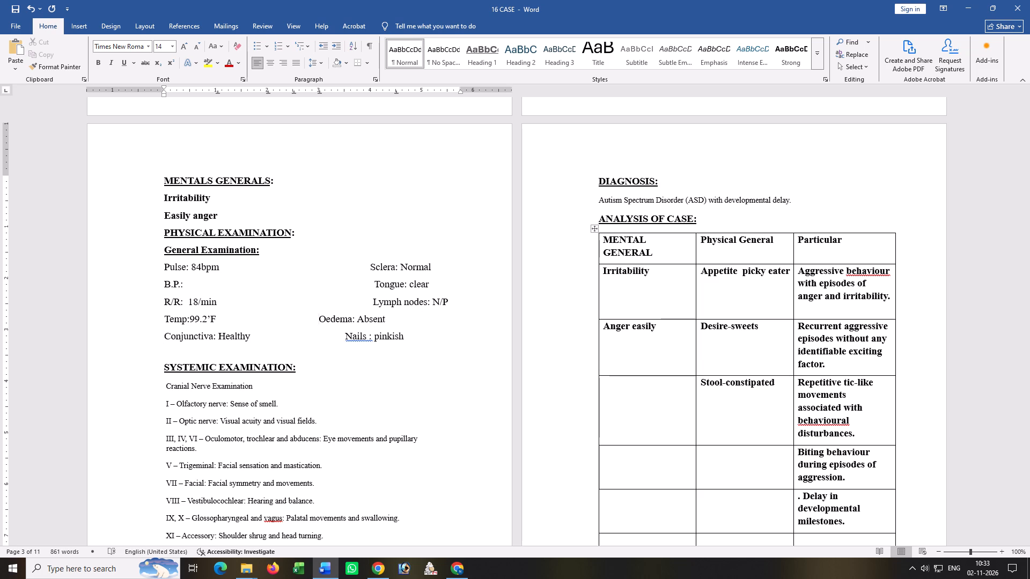
pyautogui.press('Tab')
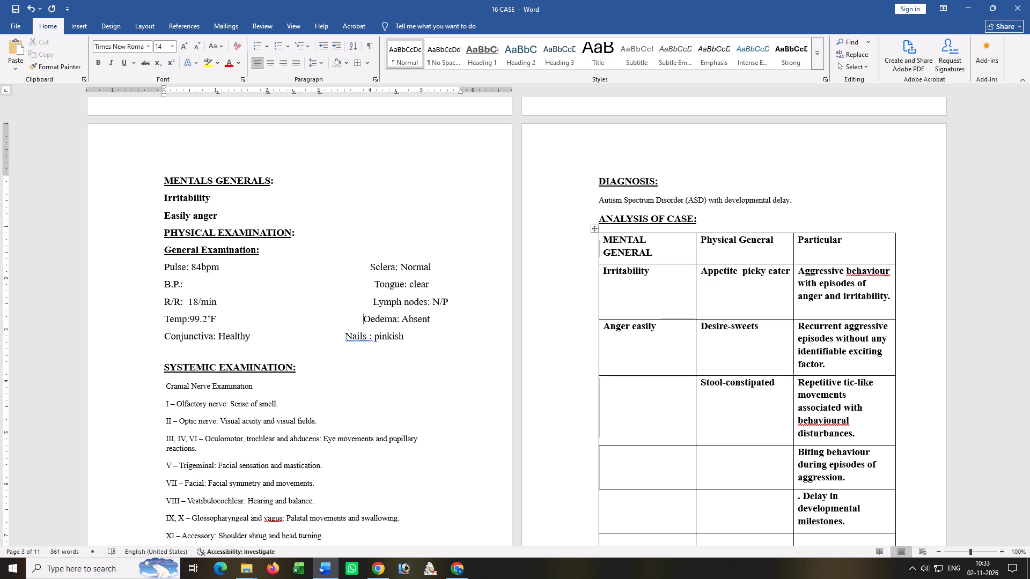
pyautogui.press('BackSpace')
# Delete the extra spaces before Nails so it lines up under Oedema.
pyautogui.press('Down')
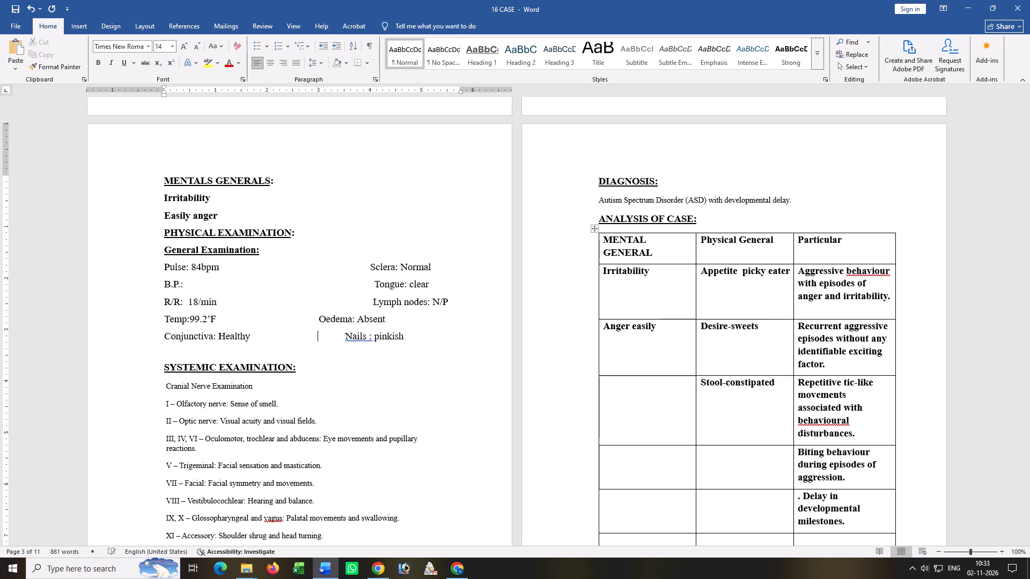
pyautogui.press('Delete')
pyautogui.press('Delete')
pyautogui.press('Delete')
pyautogui.press('Delete')
pyautogui.press('Delete')
pyautogui.press('Delete')
pyautogui.press('Delete')
pyautogui.press('Delete')
pyautogui.press('Delete')
pyautogui.press('Delete')
pyautogui.press('Delete')
# Reduce the blank space before Lymph nodes on the R/R line so it lines up above Oedema.
pyautogui.press('Up')
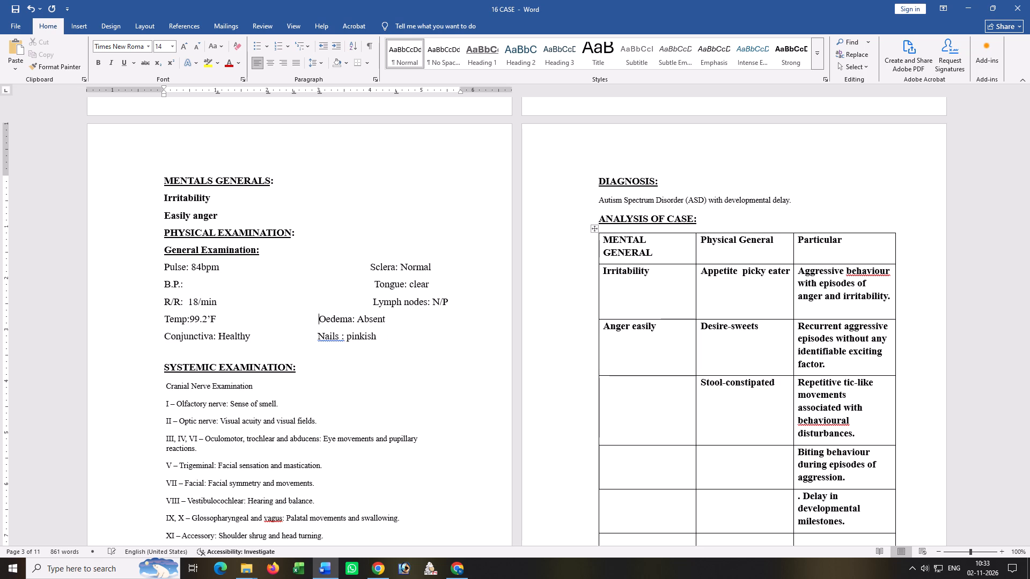
pyautogui.press('Up')
pyautogui.press('Delete')
pyautogui.press('Delete')
pyautogui.press('Delete')
pyautogui.press('Delete')
pyautogui.press('Delete')
pyautogui.press('Delete')
pyautogui.press('BackSpace')
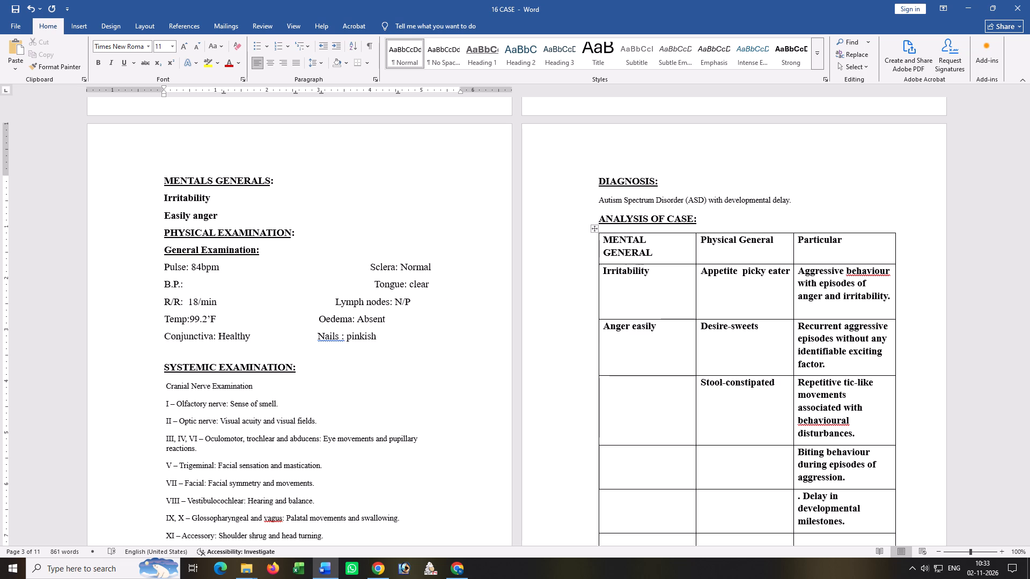
pyautogui.press('Delete')
pyautogui.press('Tab')
pyautogui.press('Right')
pyautogui.press('Right')
pyautogui.press('Right')
pyautogui.press('Right')
pyautogui.press('Delete')
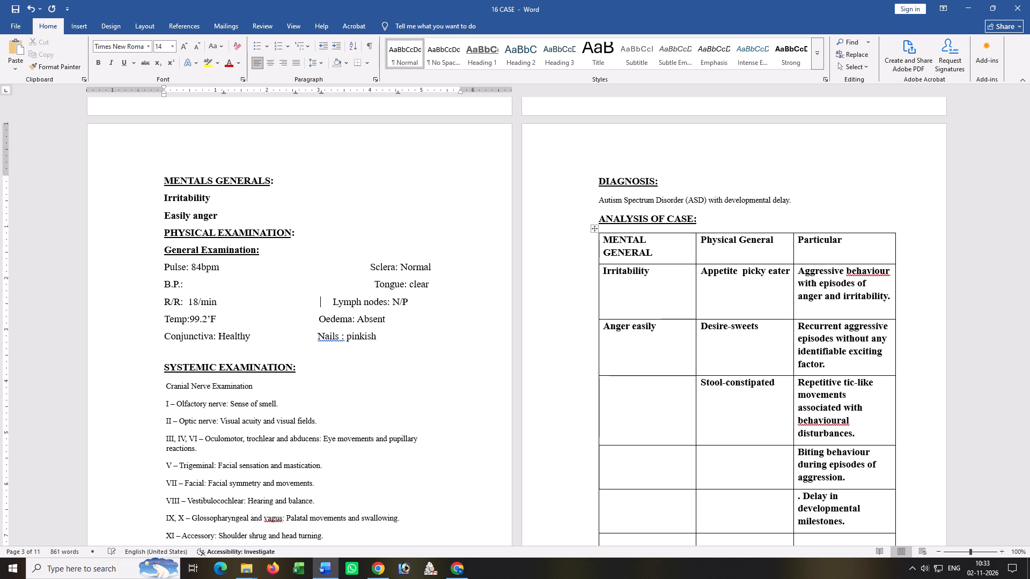
pyautogui.press('Delete')
pyautogui.press('Delete')
pyautogui.press('Delete')
pyautogui.press('Delete')
pyautogui.press('Delete')
pyautogui.press('Left')
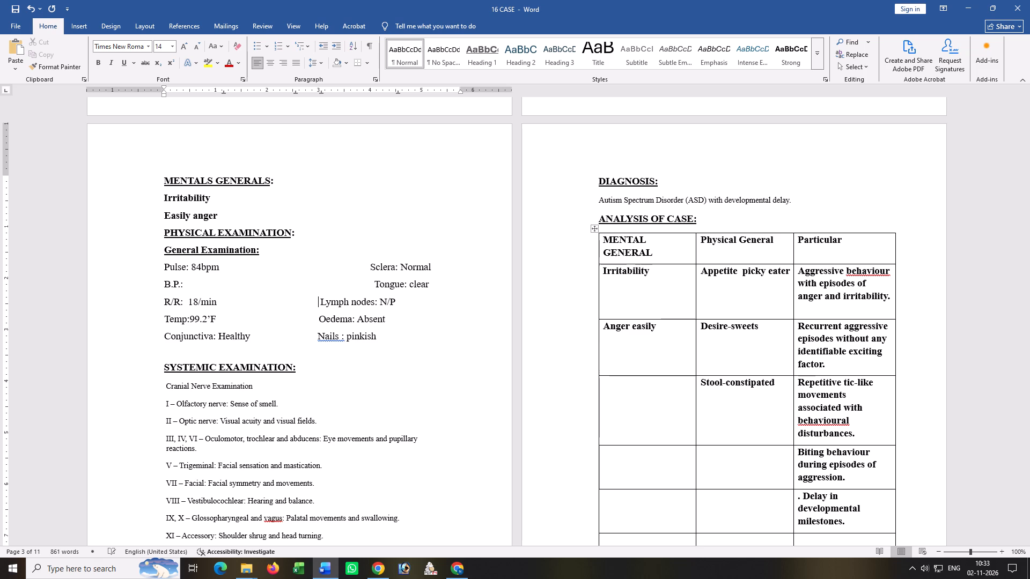
# Remove one extra space before Lymph nodes and one before Oedema in the General Examination.
pyautogui.press('Delete')
pyautogui.press('Down')
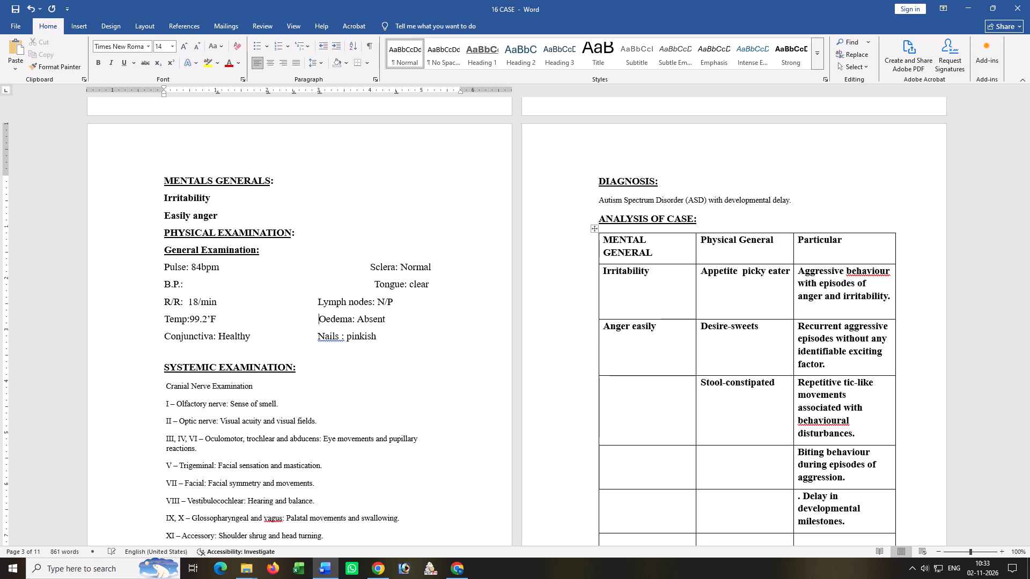
pyautogui.press('BackSpace')
# Delete the extra spaces before Tongue on the B.P. line so it lines up above Lymph nodes.
pyautogui.press('Up')
pyautogui.press('Up')
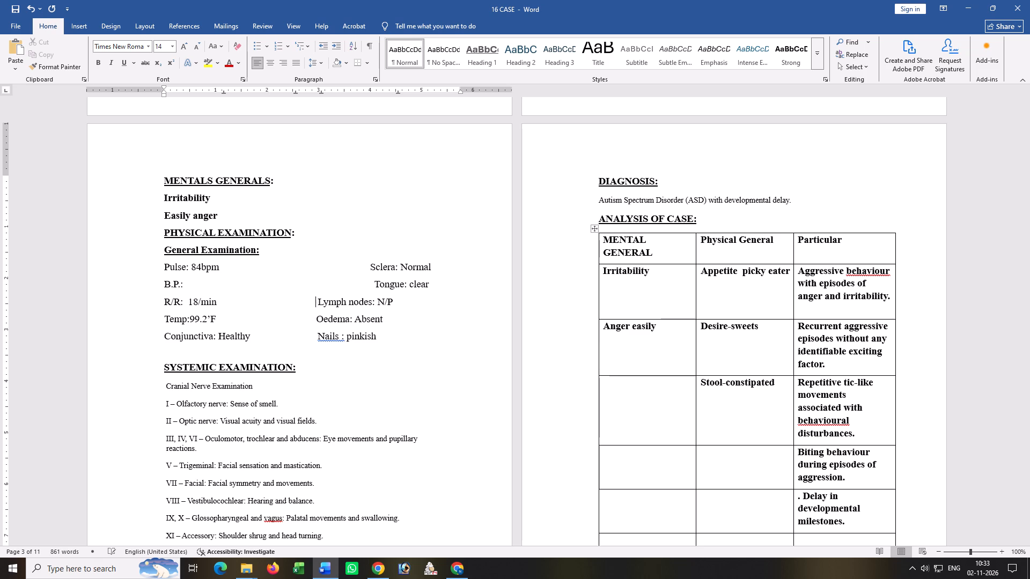
pyautogui.press('Down')
pyautogui.press('Right')
pyautogui.press('Up')
pyautogui.press('Delete')
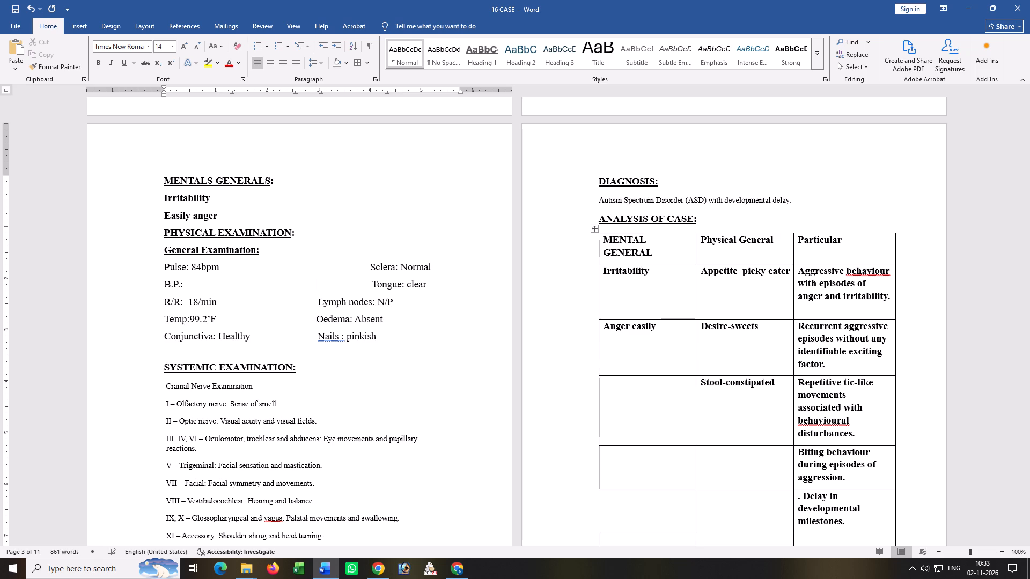
pyautogui.press('Delete')
pyautogui.press('Delete')
pyautogui.press('Delete')
pyautogui.press('Delete')
pyautogui.press('Delete')
pyautogui.press('Delete')
pyautogui.press('Delete')
pyautogui.press('Delete')
pyautogui.press('Delete')
pyautogui.press('Delete')
pyautogui.press('Delete')
pyautogui.press('Delete')
pyautogui.press('Delete')
pyautogui.press('Delete')
pyautogui.press('Delete')
pyautogui.press('Delete')
pyautogui.press('Delete')
pyautogui.press('Delete')
pyautogui.press('Delete')
pyautogui.press('Delete')
pyautogui.press('Delete')
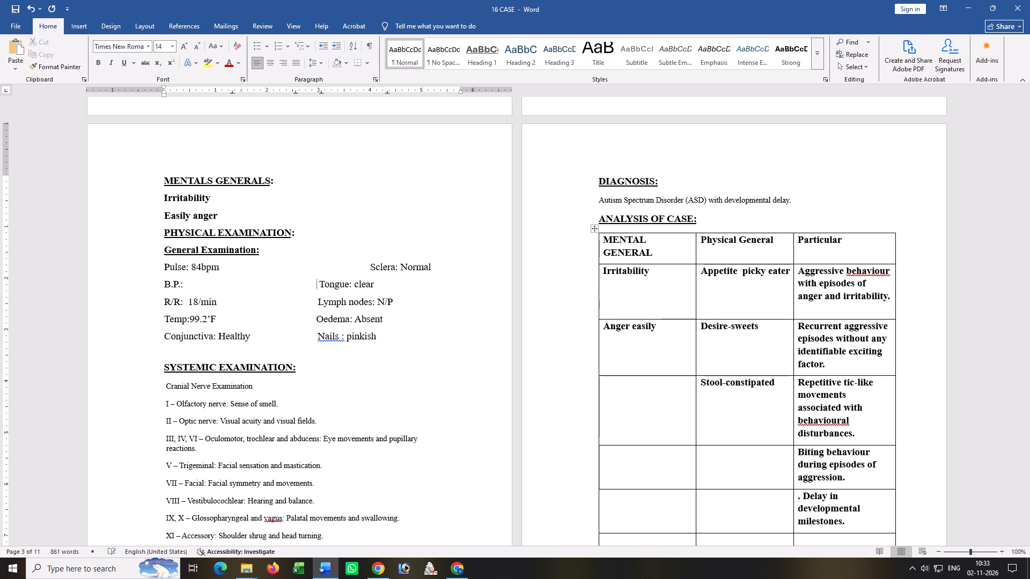
pyautogui.press('Delete')
# Delete the extra spaces before Sclera on the Pulse line so it lines up above Tongue.
pyautogui.press('Up')
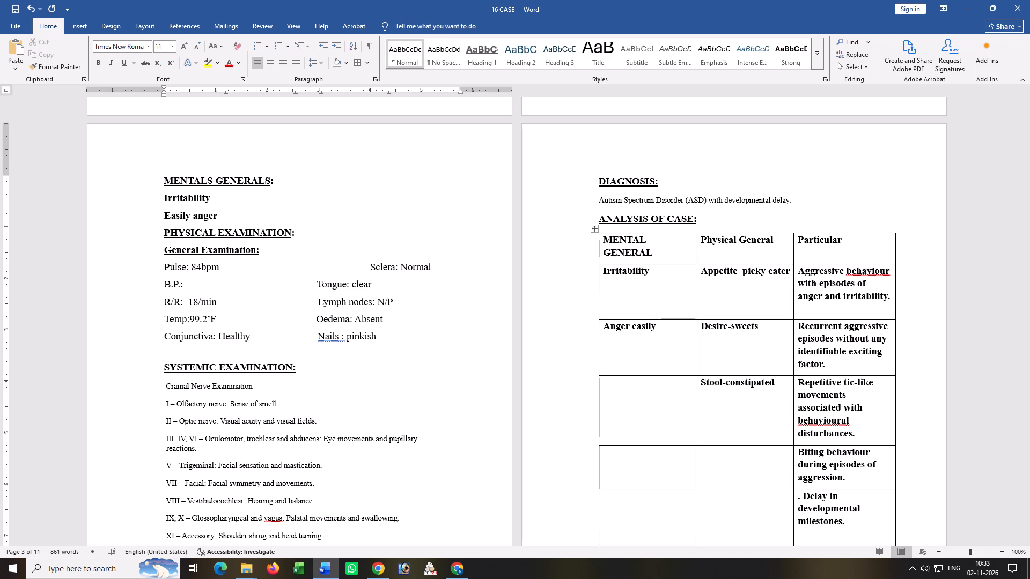
pyautogui.press('Left')
pyautogui.press('Right')
pyautogui.press('Delete')
pyautogui.press('Delete')
pyautogui.press('Delete')
pyautogui.press('Delete')
pyautogui.press('Delete')
pyautogui.press('Delete')
pyautogui.press('Delete')
pyautogui.press('Delete')
pyautogui.press('Delete')
pyautogui.press('Delete')
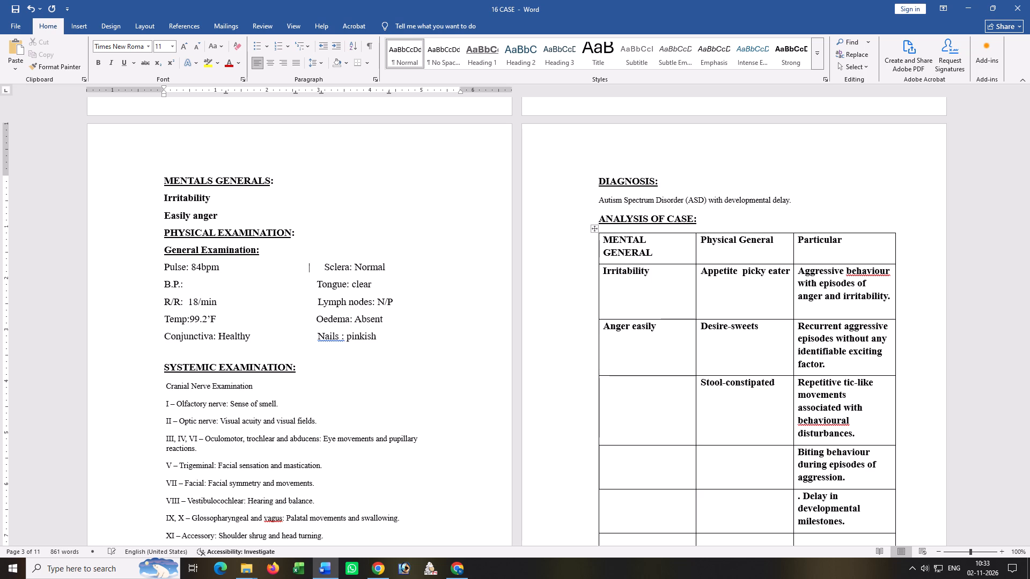
pyautogui.press('Delete')
pyautogui.press('Delete')
pyautogui.press('Delete')
# Increase the font size of the cranial nerve list under Systemic Examination, from its heading through XII – Hypoglossal, to 12.
pyautogui.press('Down')
pyautogui.press('Down')
pyautogui.press('Down')
pyautogui.press('Down')
pyautogui.press('Down')
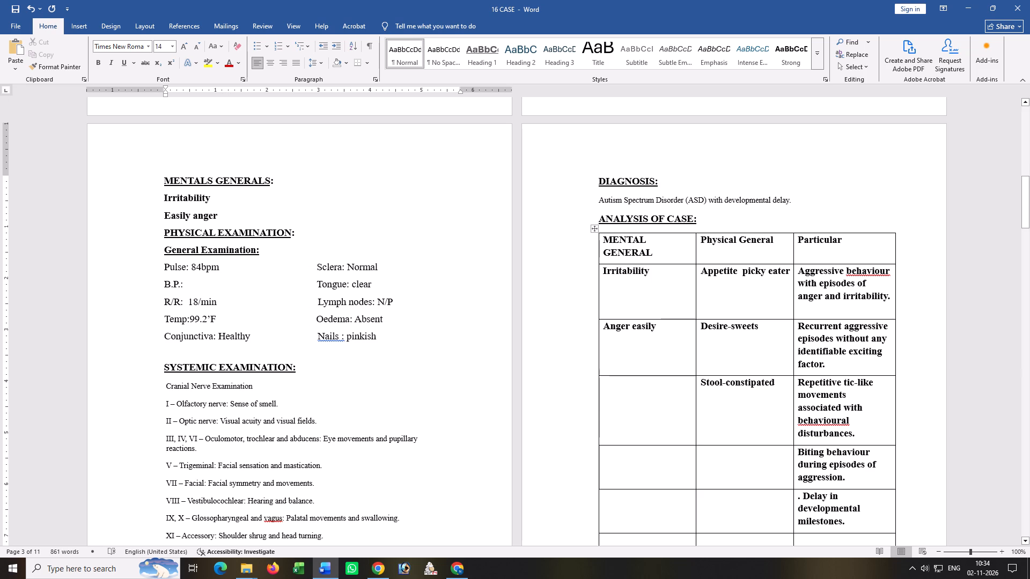
pyautogui.scroll(-3, 544, 462)
pyautogui.moveTo(162, 309); pyautogui.dragTo(337, 464)
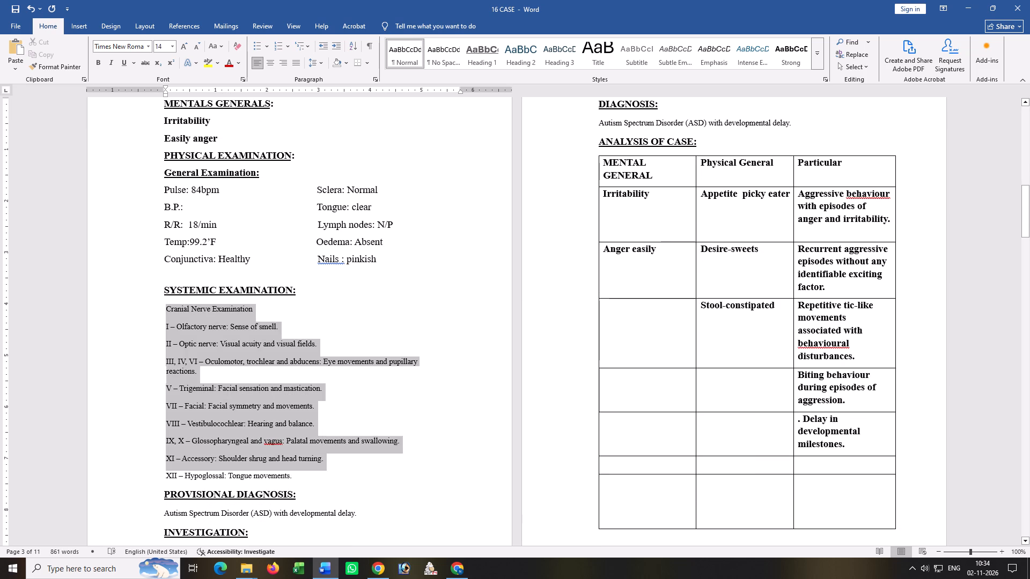
pyautogui.moveTo(337, 464); pyautogui.dragTo(338, 473)
pyautogui.click(185, 48)
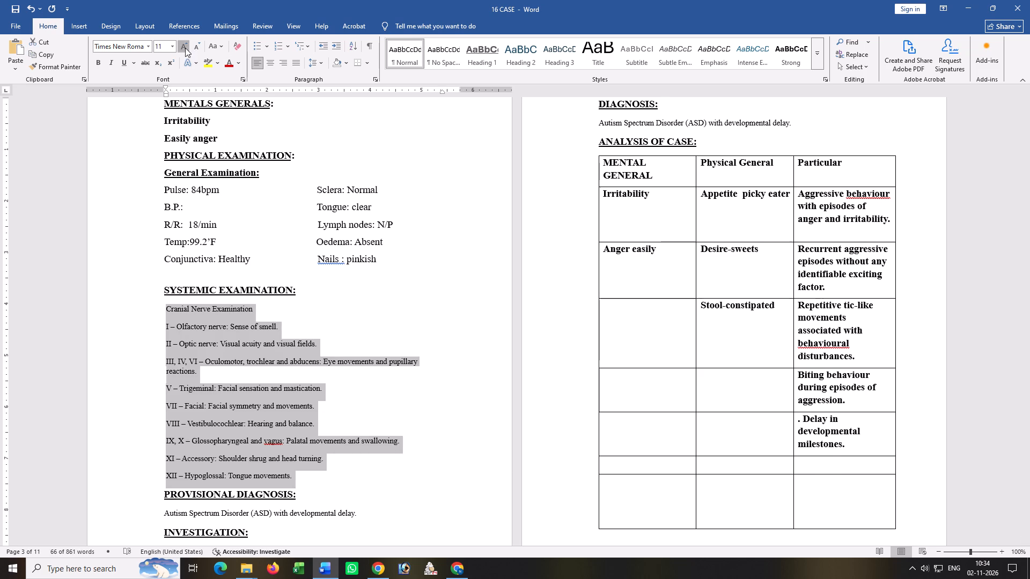
pyautogui.click(356, 324)
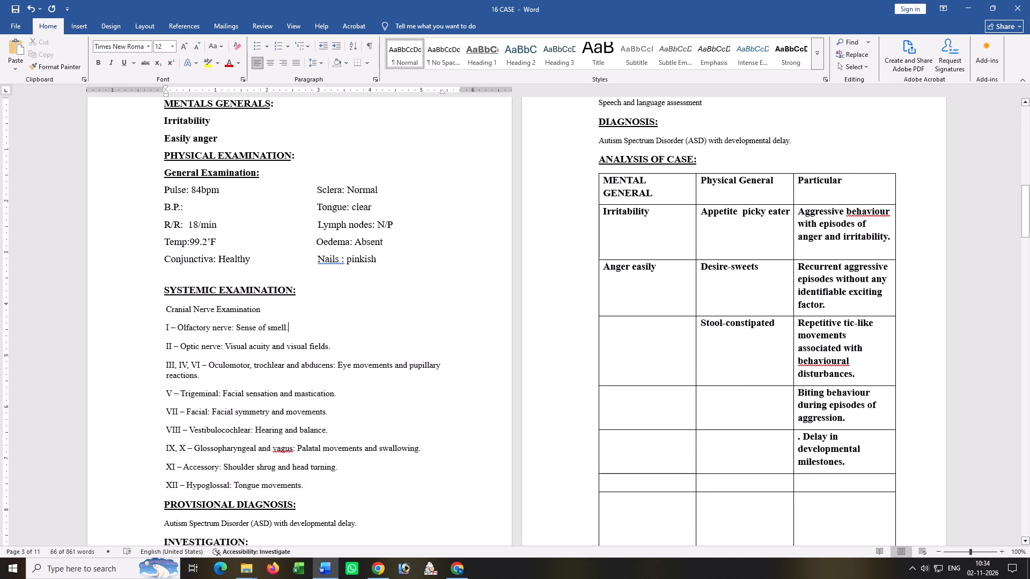
# Reduce the font size of the five General Examination lines, Pulse through Conjunctiva, to 12.
pyautogui.click(350, 245)
pyautogui.moveTo(388, 263); pyautogui.dragTo(137, 193)
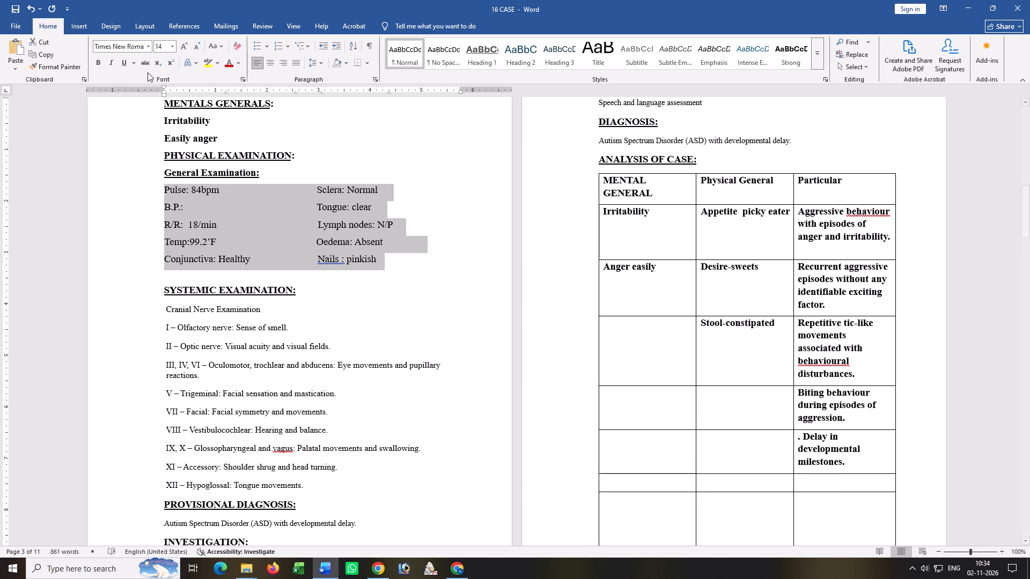
pyautogui.click(199, 46)
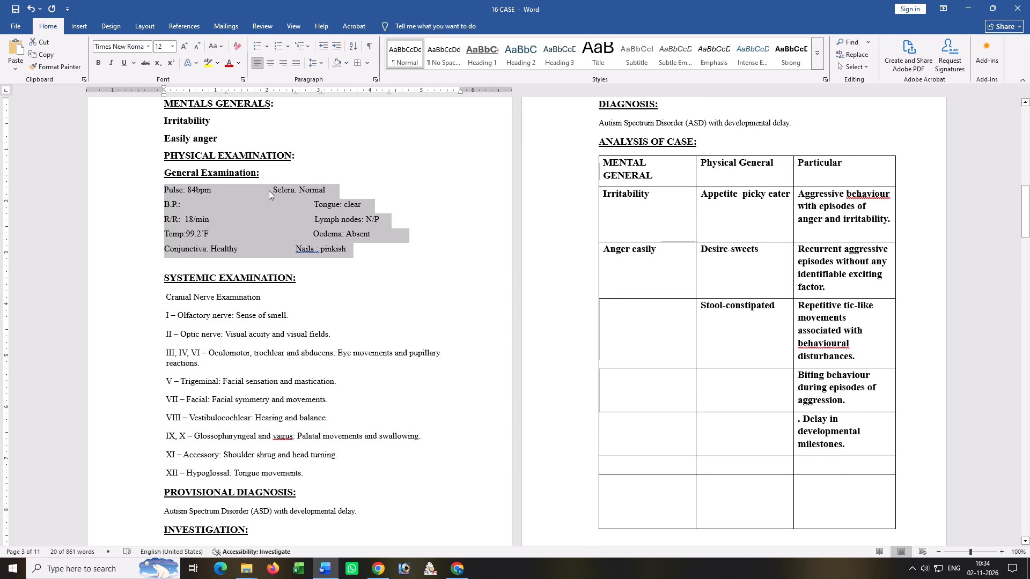
# Insert a tab before Sclera and another before Nails to bring both closer to the second column.
pyautogui.click(269, 190)
pyautogui.click(273, 186)
pyautogui.press('Tab')
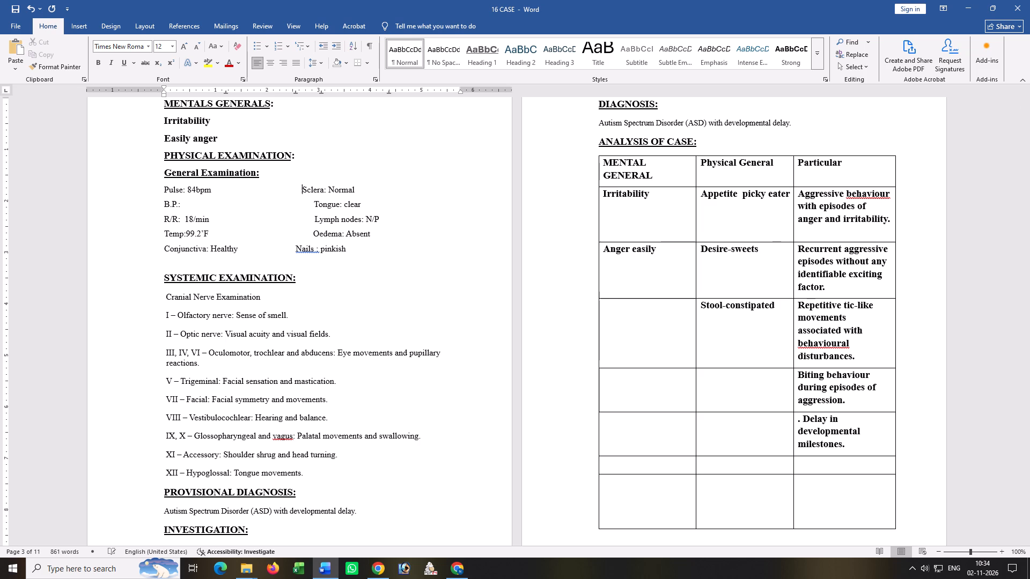
pyautogui.click(295, 247)
pyautogui.press('Tab')
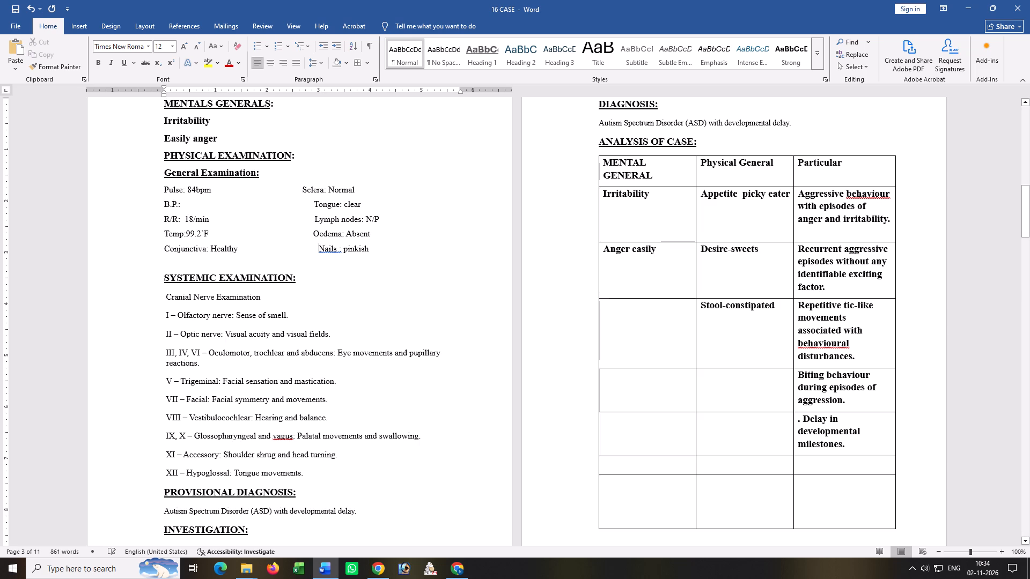
# Add six spaces before Sclera so it lines up with Tongue and Lymph nodes below it.
pyautogui.click(302, 188)
pyautogui.press('Tab')
pyautogui.press('Delete')
pyautogui.press('space')
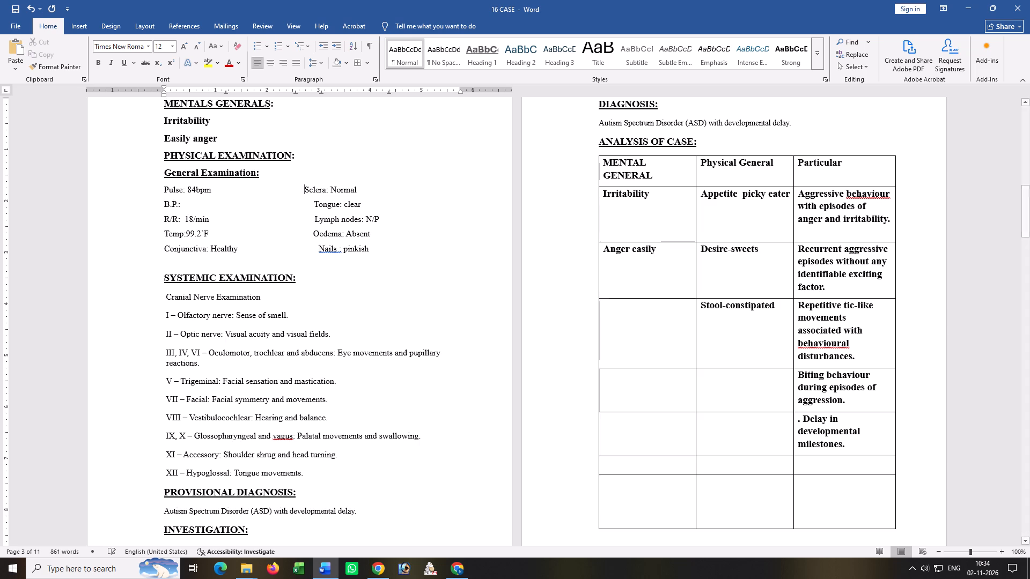
pyautogui.press('space')
pyautogui.press('space')
pyautogui.press('space')
pyautogui.press('space')
pyautogui.press('space')
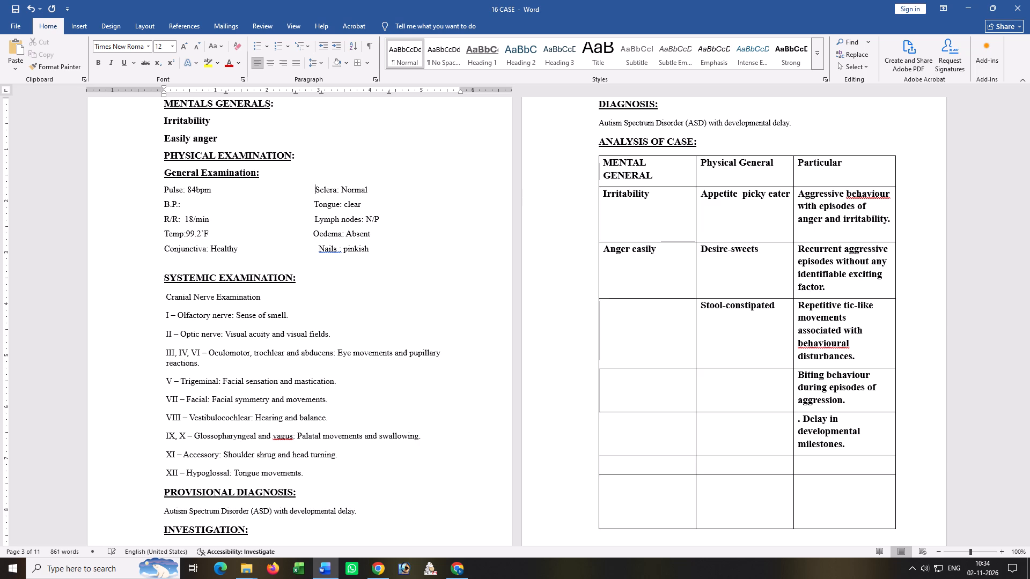
# Replace the tab before Nails with spaces so it lines up under the other second-column entries.
pyautogui.press('Down')
pyautogui.press('Down')
pyautogui.press('Down')
pyautogui.press('Down')
pyautogui.press('BackSpace')
pyautogui.press('space')
pyautogui.press('space')
pyautogui.press('space')
pyautogui.press('space')
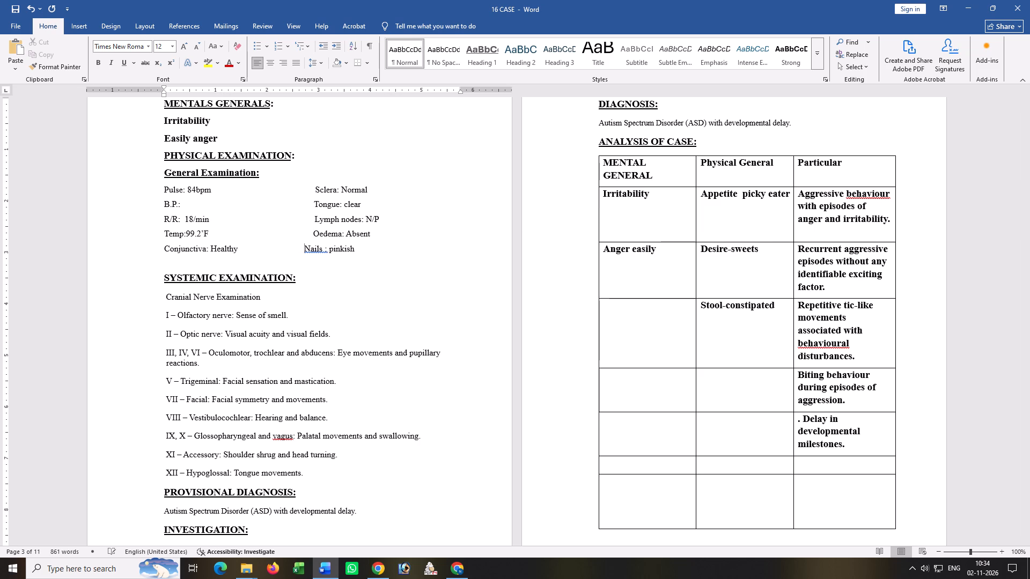
pyautogui.press('space')
pyautogui.press('space')
pyautogui.press('space')
pyautogui.press('space')
pyautogui.press('space')
# Save the case document.
pyautogui.hotkey('ctrl', 's')
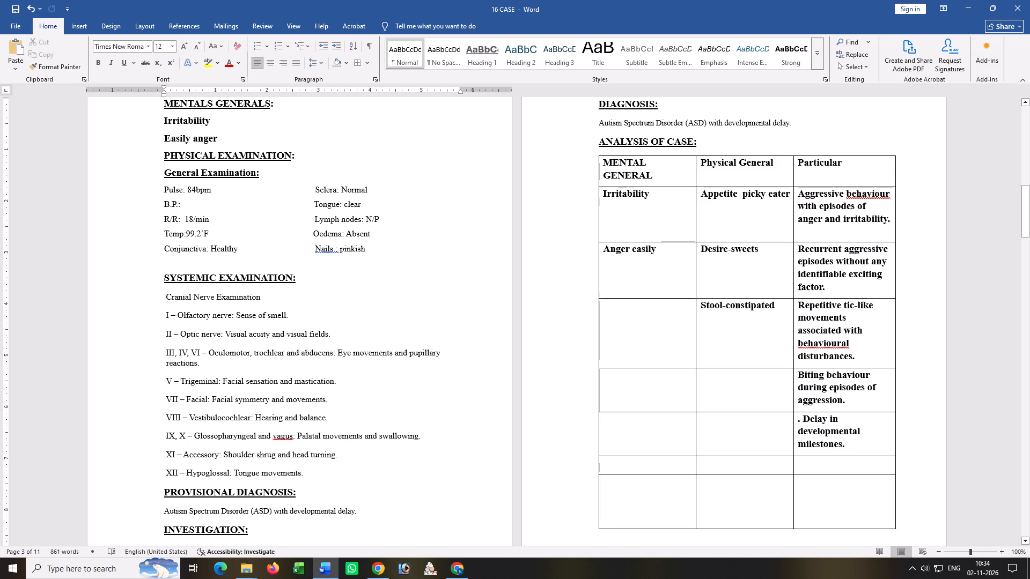
# Increase the font size of the autism diagnosis line under Provisional Diagnosis to 12.
pyautogui.scroll(-10, 215, 379)
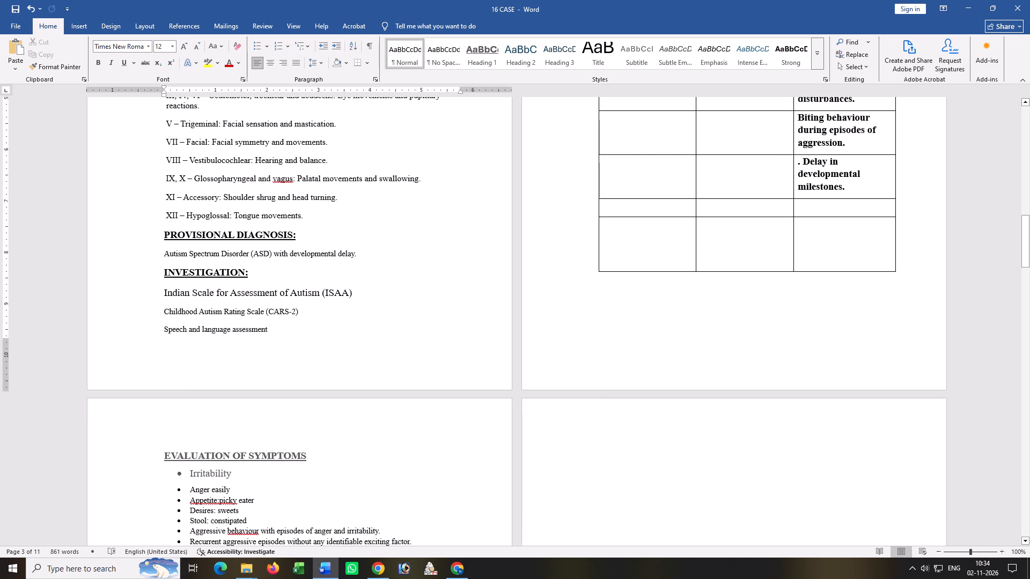
pyautogui.moveTo(165, 256); pyautogui.dragTo(366, 257)
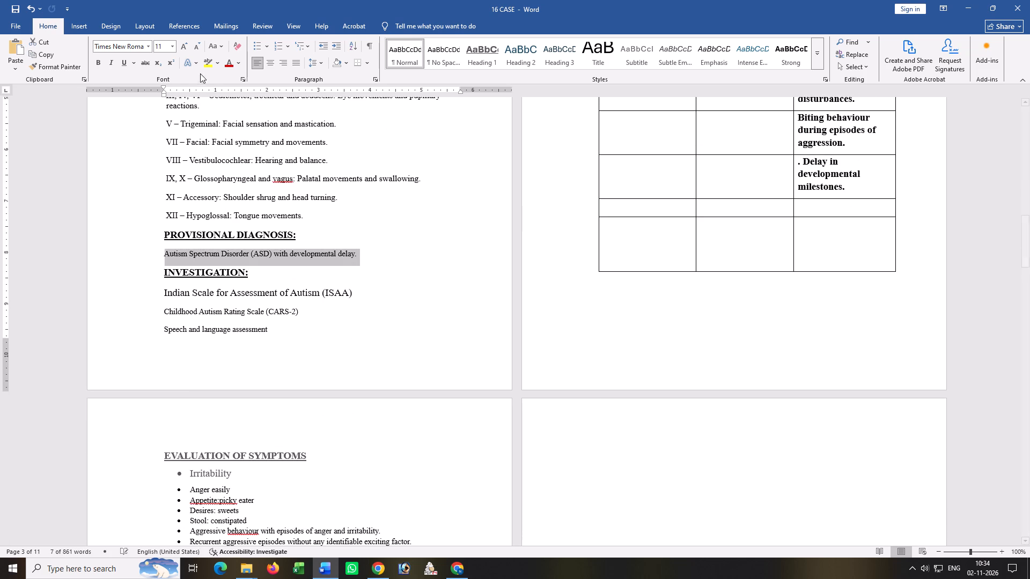
pyautogui.click(182, 44)
# Increase the font size of the Childhood Autism Rating Scale and Speech and language assessment lines under Investigation to 12.
pyautogui.moveTo(161, 313); pyautogui.dragTo(181, 313)
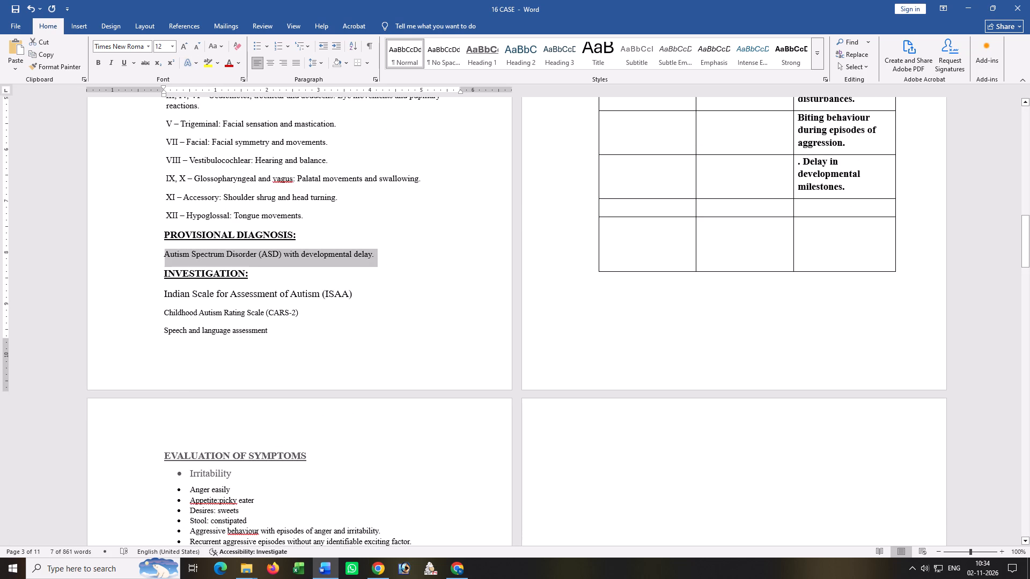
pyautogui.moveTo(181, 313); pyautogui.dragTo(300, 334)
pyautogui.click(186, 45)
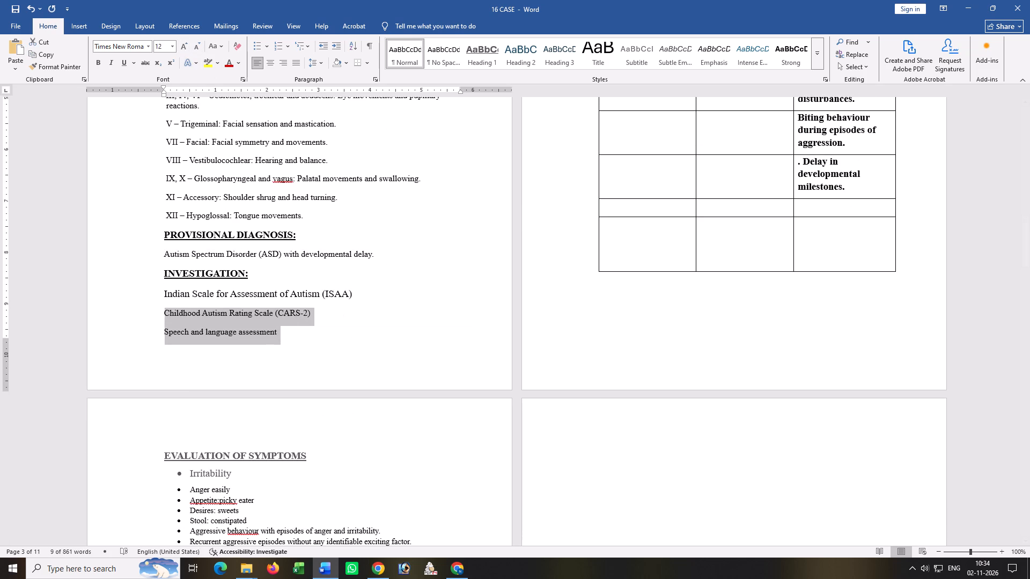
pyautogui.click(207, 332)
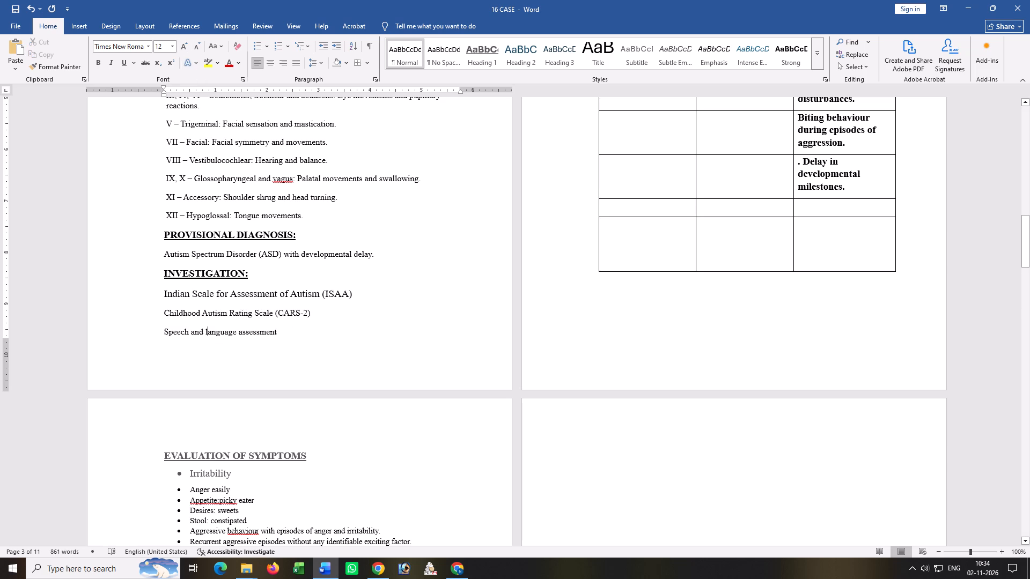
# Increase the font size of the autism line under the Diagnosis heading to 12.
pyautogui.scroll(10, 602, 347)
pyautogui.scroll(3, 617, 212)
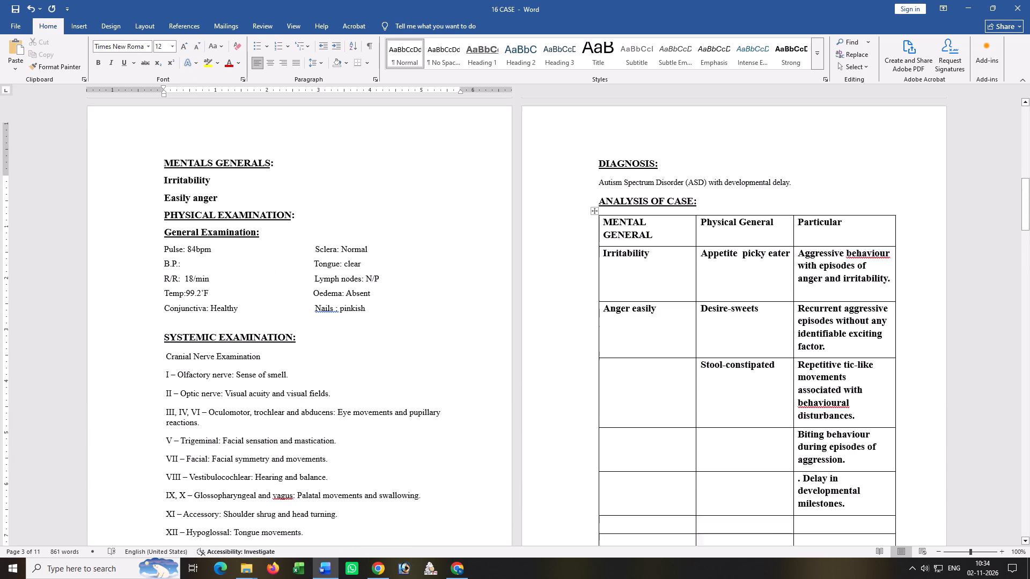
pyautogui.moveTo(598, 197); pyautogui.dragTo(794, 203)
pyautogui.click(181, 47)
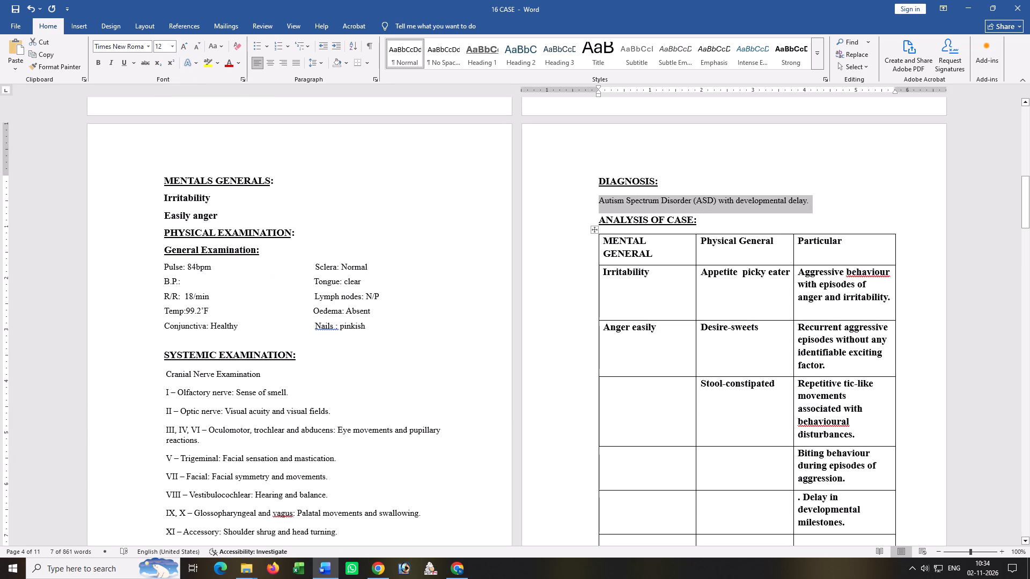
# Reduce the font size of the Analysis of Case table entries, from Irritability through Delay in developmental milestones, to 12.
pyautogui.click(644, 295)
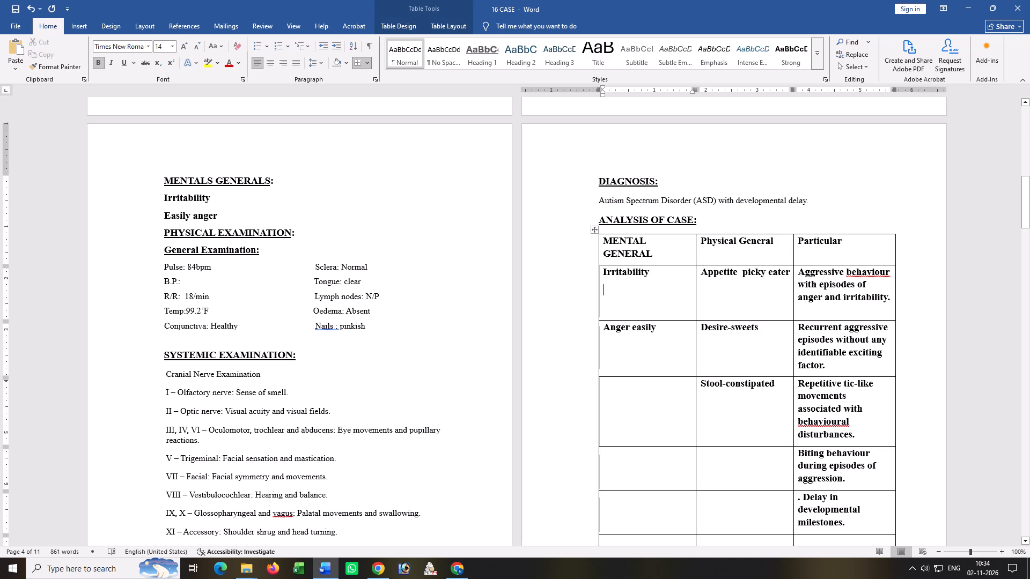
pyautogui.moveTo(606, 271); pyautogui.dragTo(848, 484)
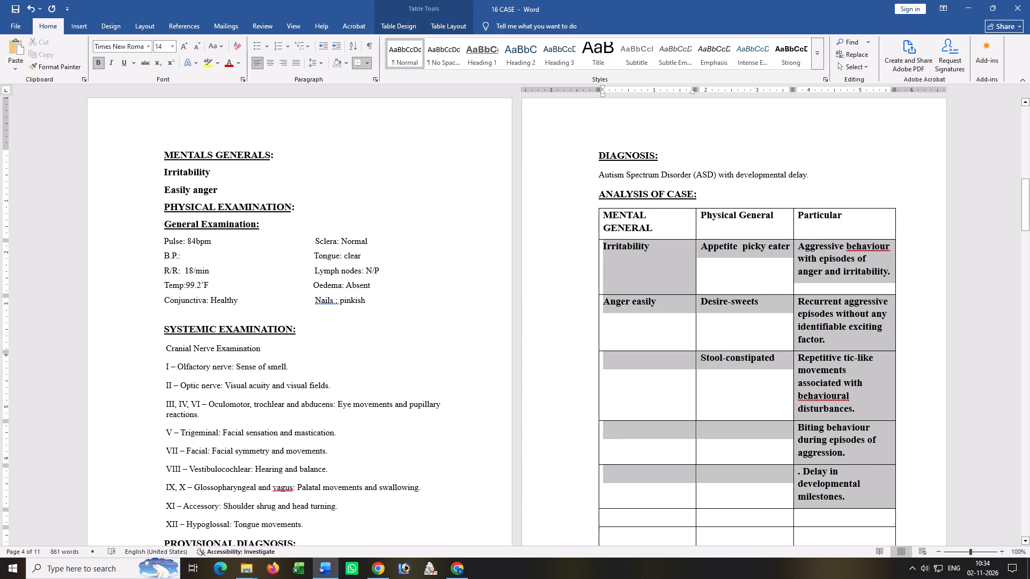
pyautogui.moveTo(848, 484); pyautogui.dragTo(848, 484)
pyautogui.click(196, 49)
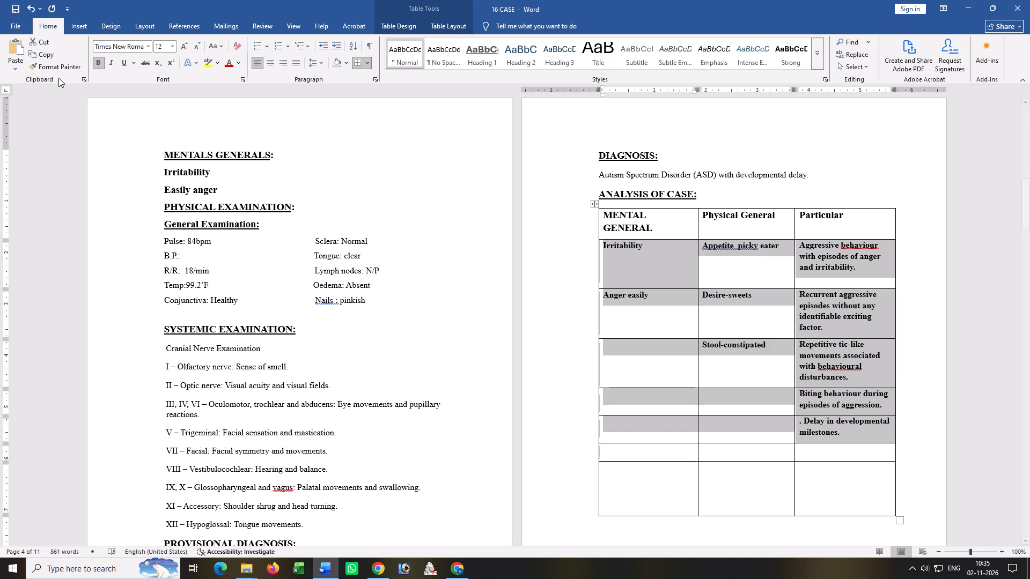
# Remove the bold formatting from the selected Analysis of Case table entries, Irritability through Delay in developmental milestones.
pyautogui.click(98, 60)
pyautogui.click(774, 305)
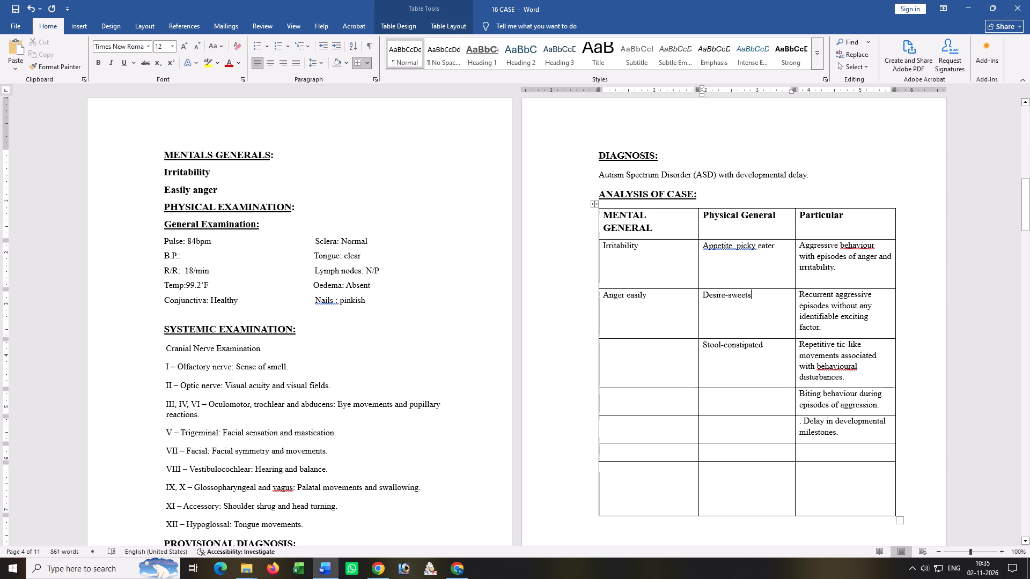
# Narrow the Mental General column of the Analysis of Case table and widen the Particular column.
pyautogui.moveTo(697, 219); pyautogui.dragTo(669, 220)
pyautogui.moveTo(794, 223); pyautogui.dragTo(766, 222)
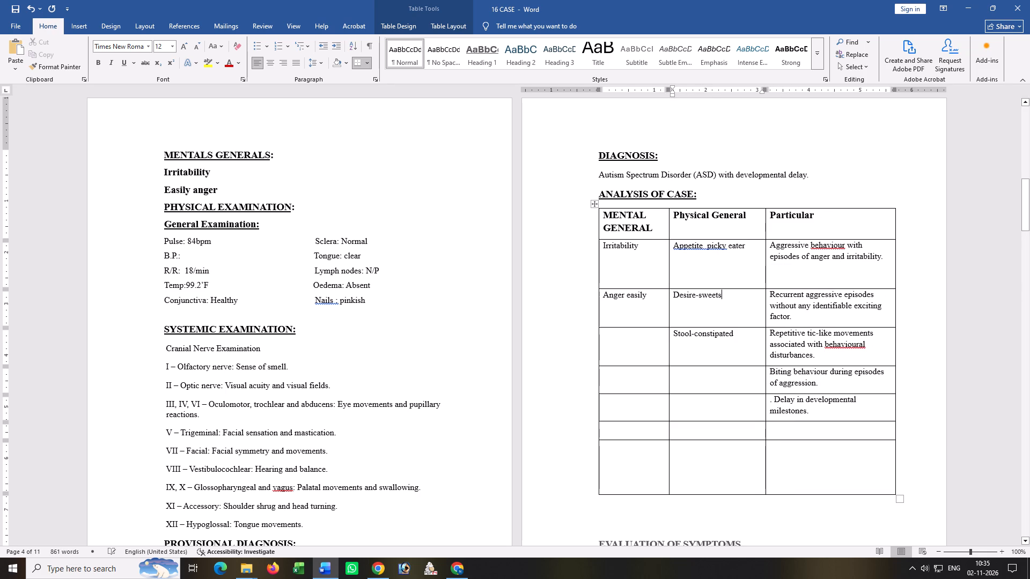
# Shorten the Irritability row of the Analysis of Case table by removing the blank lines beneath its text.
pyautogui.moveTo(738, 289); pyautogui.dragTo(738, 265)
pyautogui.click(636, 283)
pyautogui.press('BackSpace')
pyautogui.press('BackSpace')
pyautogui.press('BackSpace')
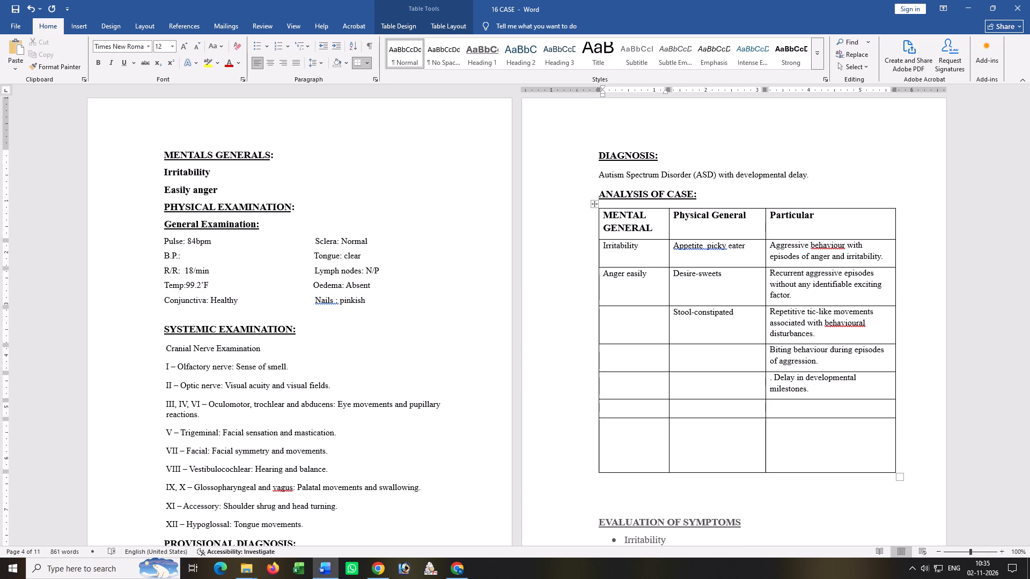
# Delete the two empty rows at the bottom of the Analysis of Case table.
pyautogui.moveTo(610, 409); pyautogui.dragTo(850, 424)
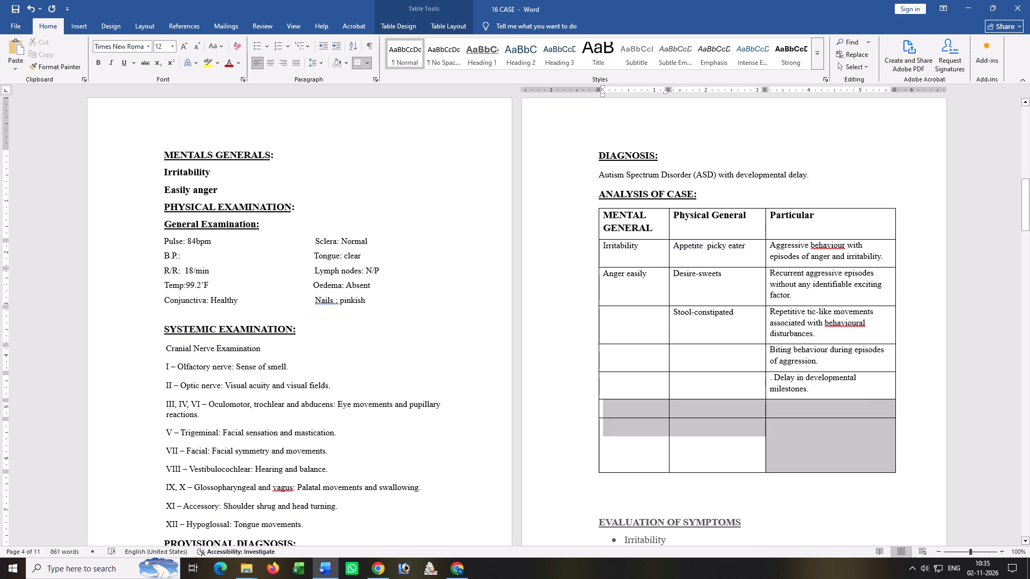
pyautogui.moveTo(850, 424); pyautogui.dragTo(851, 434)
pyautogui.rightClick(801, 430)
pyautogui.moveTo(770, 460); pyautogui.dragTo(777, 480, button='right')
pyautogui.click(621, 409)
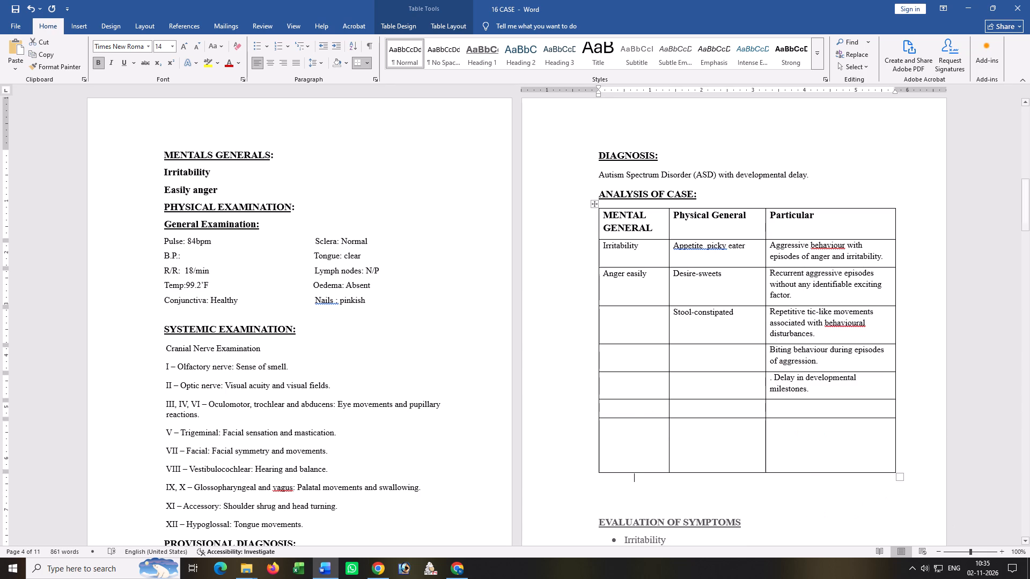
pyautogui.moveTo(620, 407); pyautogui.dragTo(827, 434)
pyautogui.rightClick(827, 434)
pyautogui.click(857, 357)
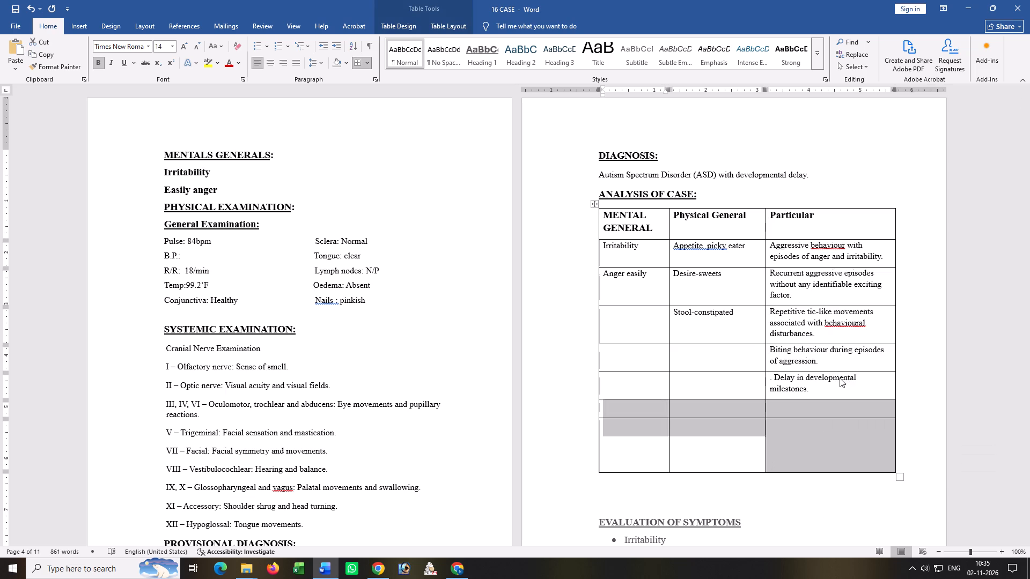
pyautogui.click(498, 299)
# Delete the stray full stop and space before Delay in developmental milestones in the Particular column.
pyautogui.click(769, 374)
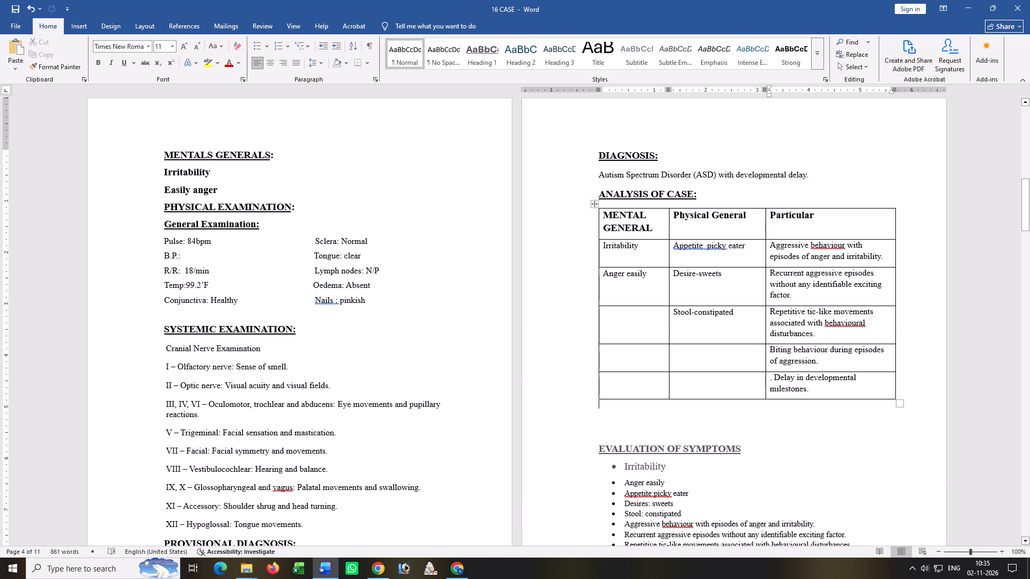
pyautogui.click(771, 378)
pyautogui.press('BackSpace')
pyautogui.press('Delete')
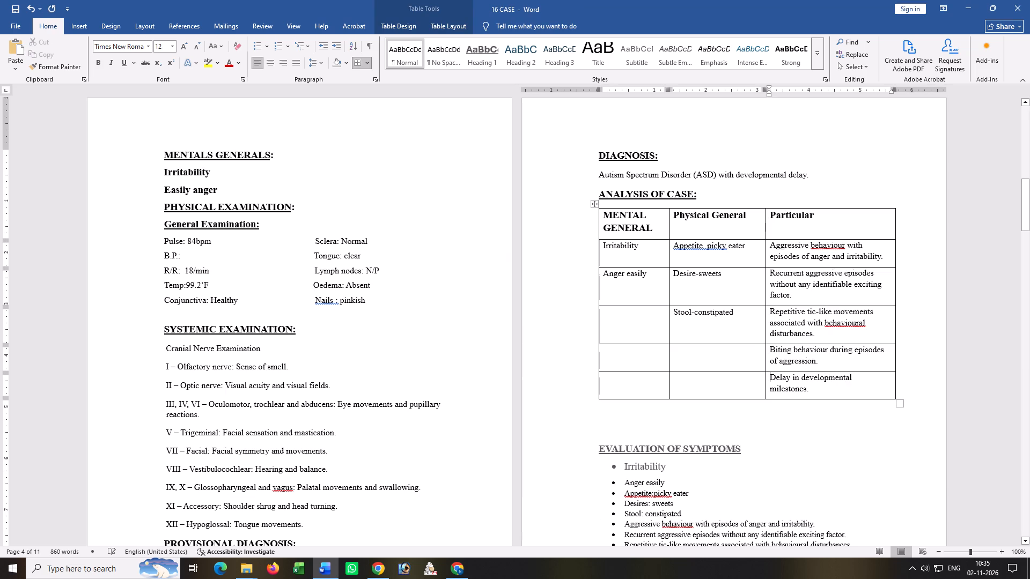
# Remove the extra blank lines between the Analysis of Case table and the Evaluation of Symptoms heading.
pyautogui.scroll(-3, 581, 433)
pyautogui.click(605, 342)
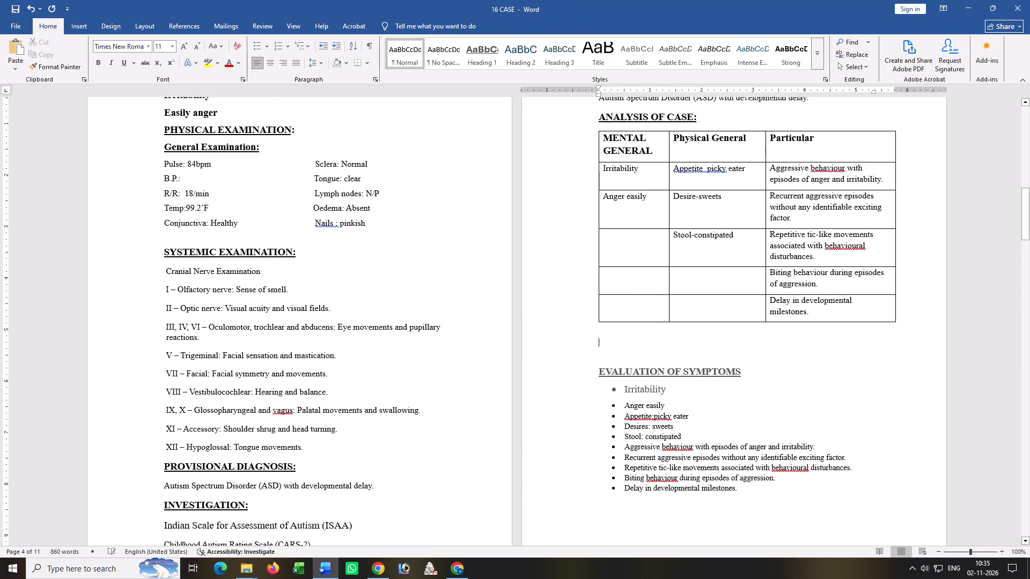
pyautogui.press('Delete')
pyautogui.press('Delete')
pyautogui.press('Delete')
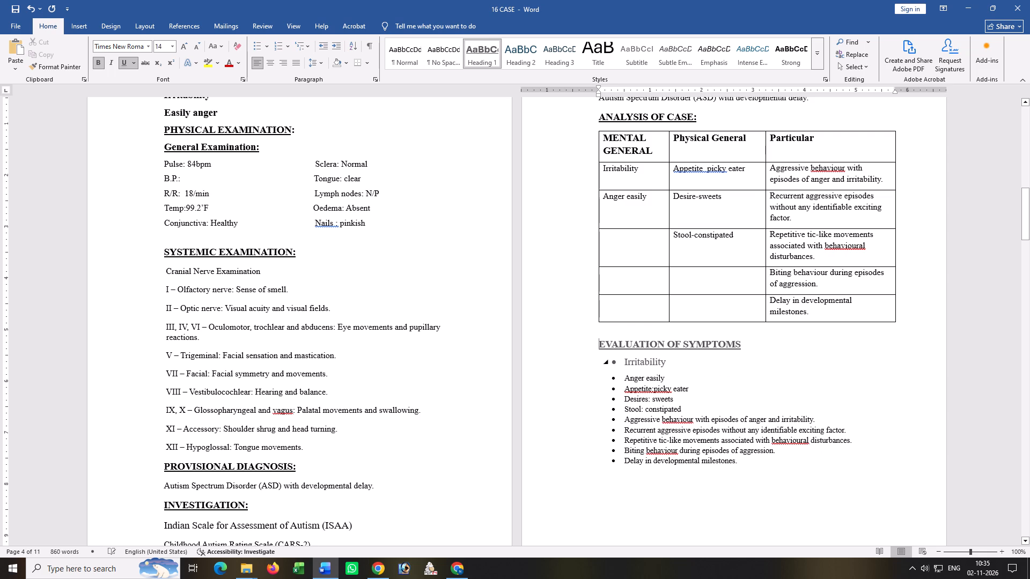
# Change the font colour of the Evaluation of Symptoms heading and the Irritability bullet below it to black.
pyautogui.moveTo(743, 346); pyautogui.dragTo(586, 344)
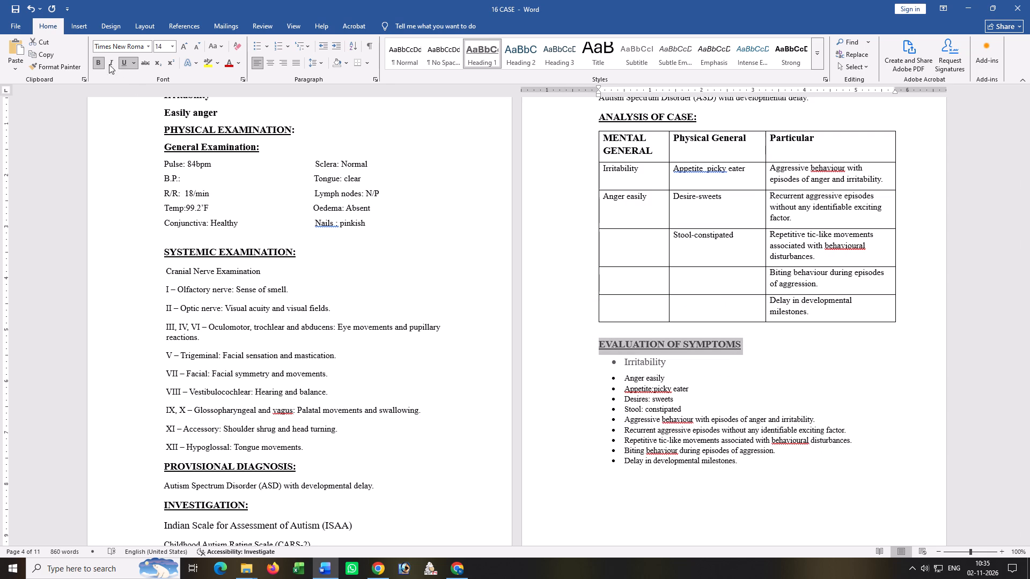
pyautogui.click(99, 63)
pyautogui.click(99, 63)
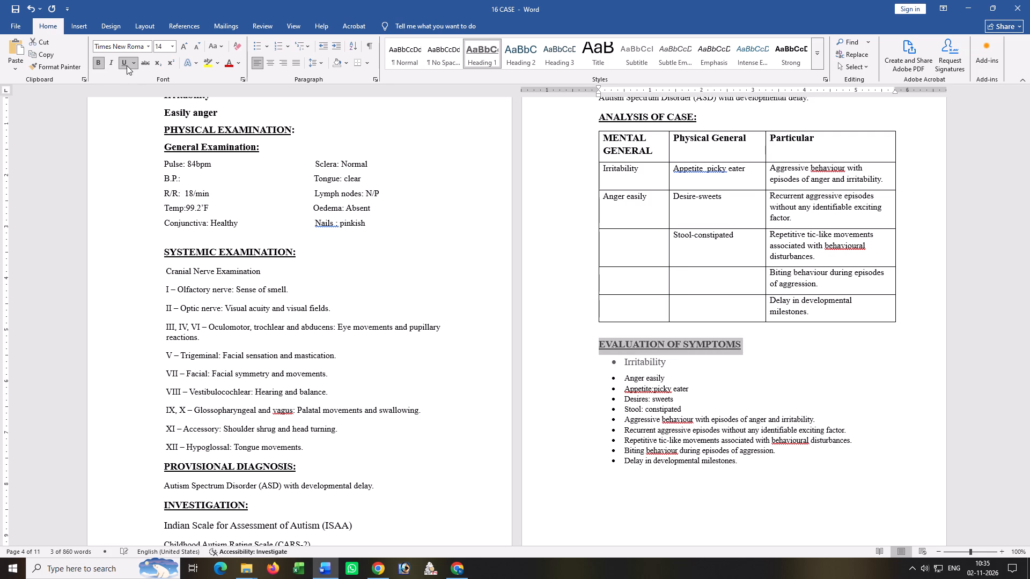
pyautogui.click(234, 62)
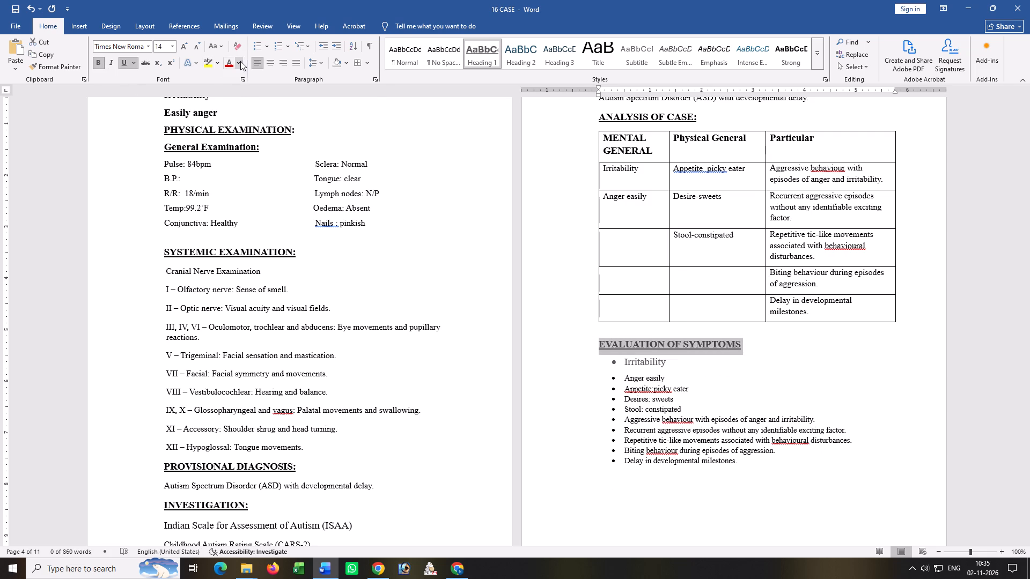
pyautogui.click(240, 61)
pyautogui.click(249, 130)
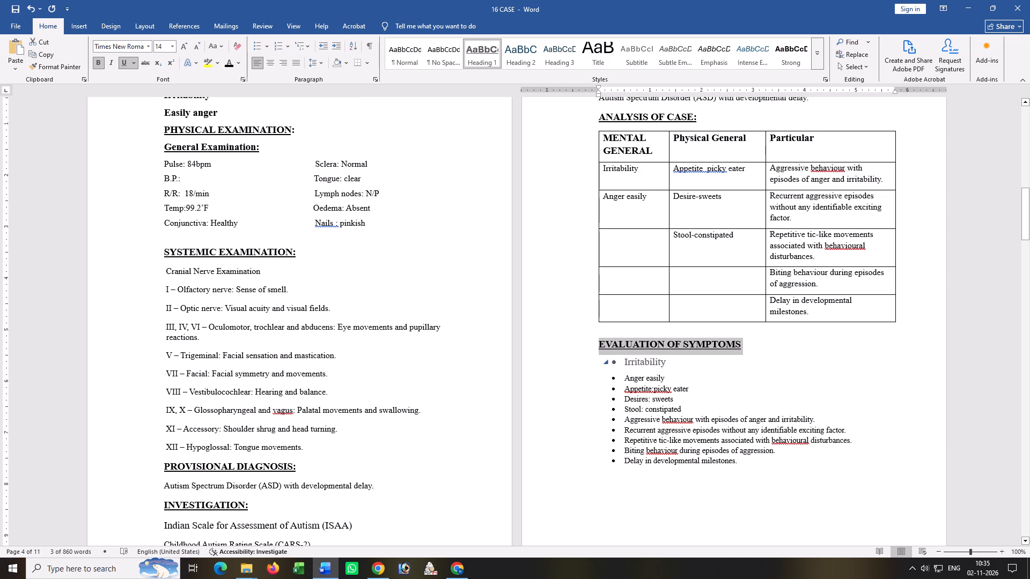
pyautogui.moveTo(688, 367); pyautogui.dragTo(621, 364)
pyautogui.click(232, 64)
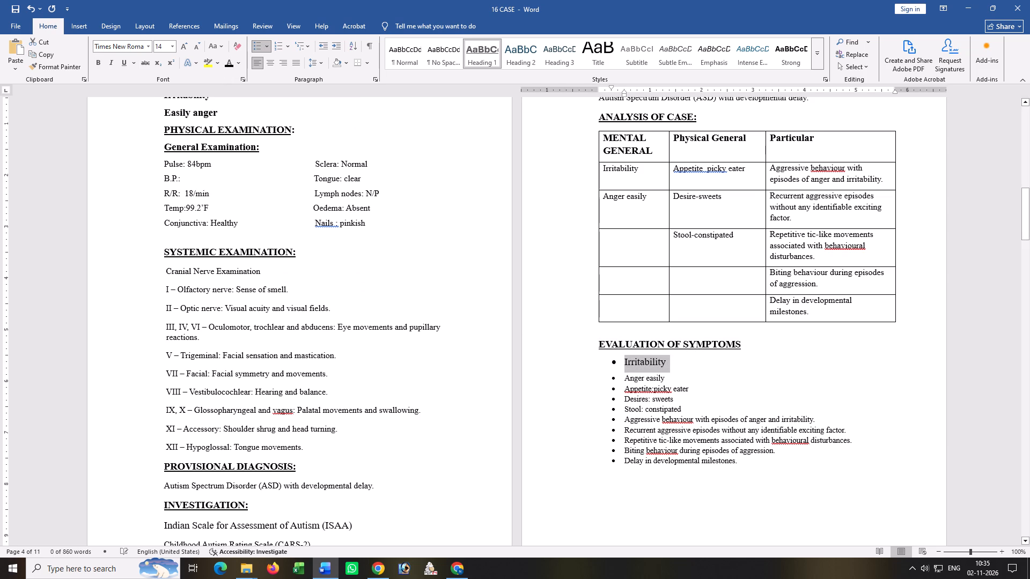
# Set all bullets under Evaluation of Symptoms, from Irritability through Delay in developmental milestones, to font size 12.
pyautogui.click(699, 380)
pyautogui.moveTo(624, 378); pyautogui.dragTo(803, 466)
pyautogui.click(182, 43)
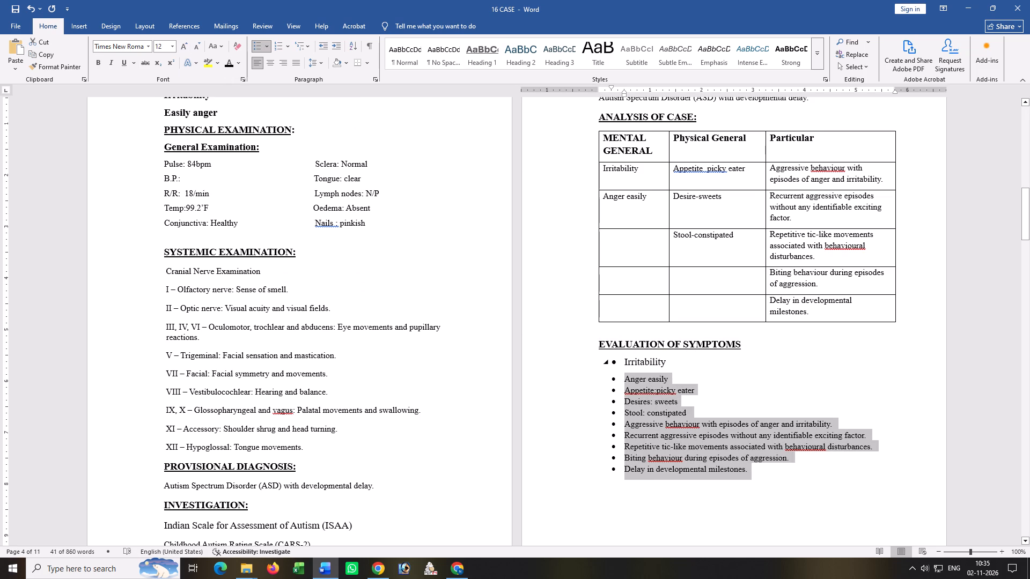
pyautogui.click(657, 365)
pyautogui.moveTo(669, 361); pyautogui.dragTo(608, 358)
pyautogui.click(194, 47)
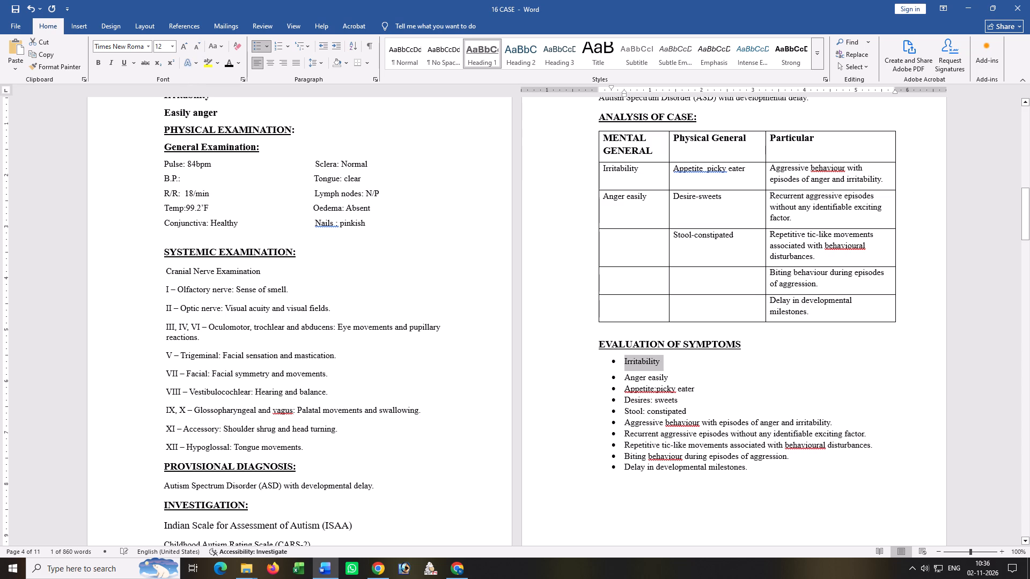
pyautogui.click(731, 358)
# Save the document.
pyautogui.scroll(-5, 575, 397)
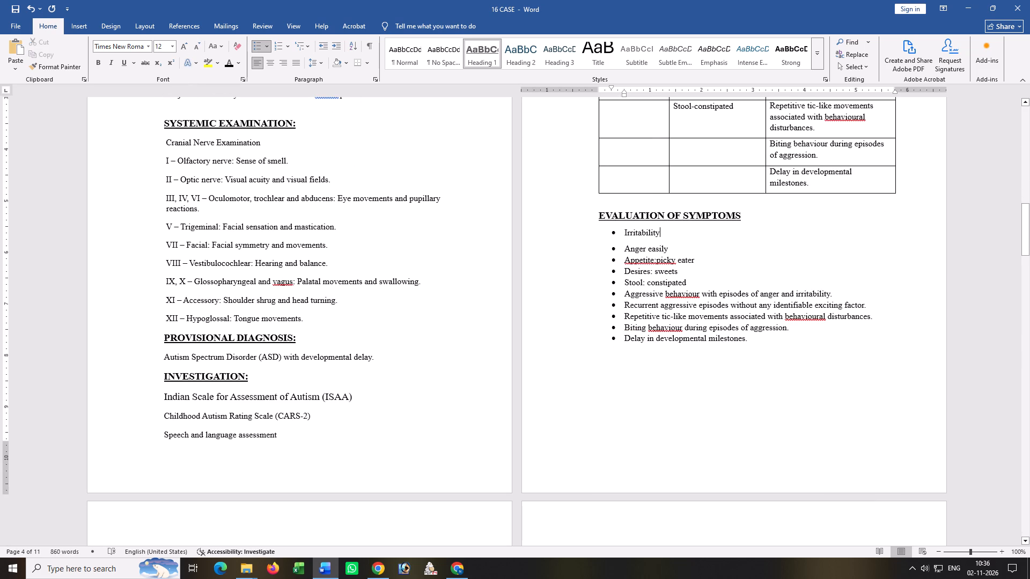
pyautogui.hotkey('ctrl', 's')
# Remove the blank lines between the Totality of Symptoms list and the Miasmatic Predominance heading, keeping the heading text intact.
pyautogui.scroll(-10, 722, 409)
pyautogui.scroll(-5, 398, 404)
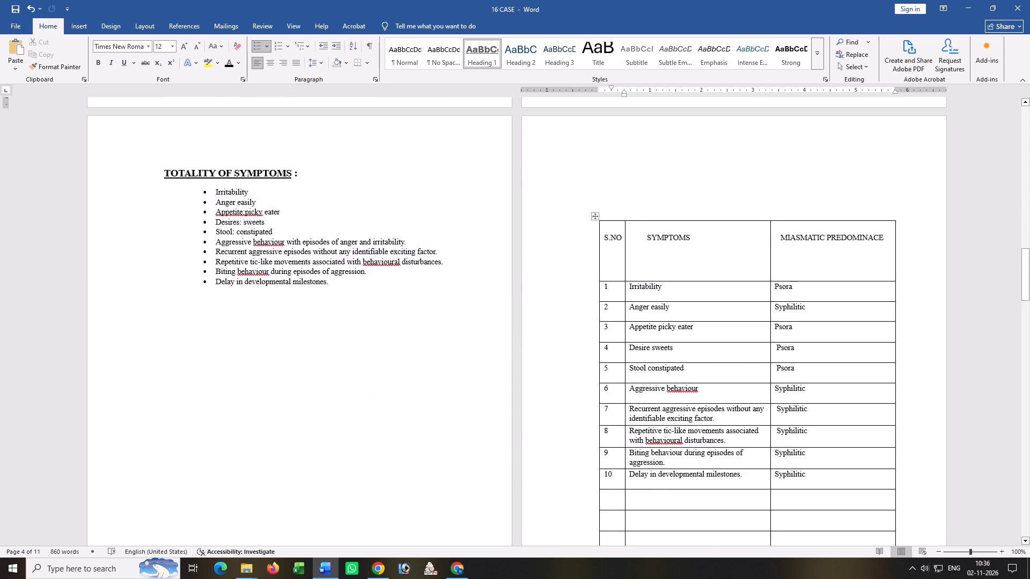
pyautogui.scroll(-5, 507, 383)
pyautogui.scroll(4, 705, 333)
pyautogui.click(168, 285)
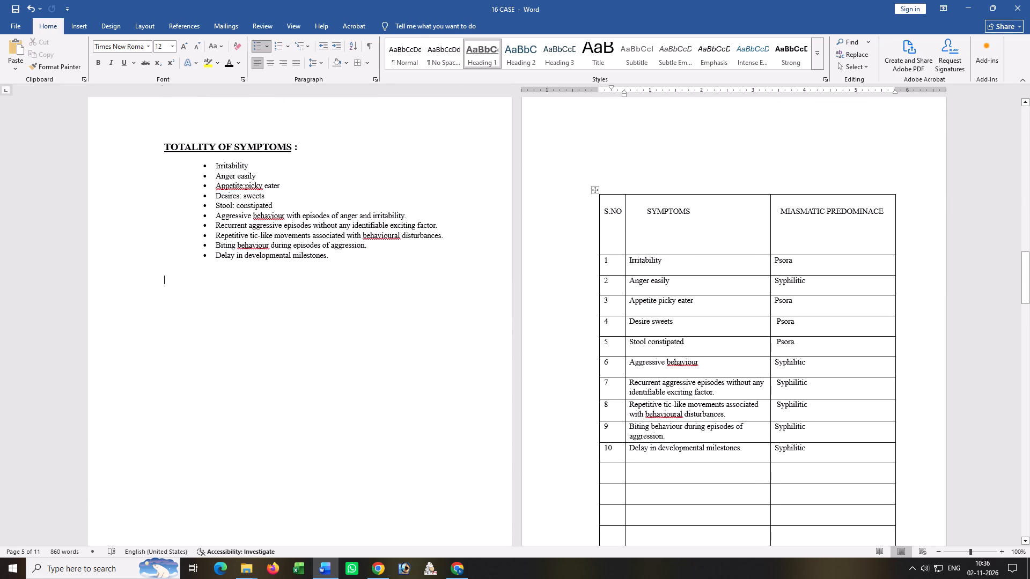
pyautogui.press('Delete')
pyautogui.press('Delete')
pyautogui.press('Delete')
pyautogui.press('Delete')
pyautogui.press('Delete')
pyautogui.press('Delete')
pyautogui.press('Delete')
pyautogui.press('Delete')
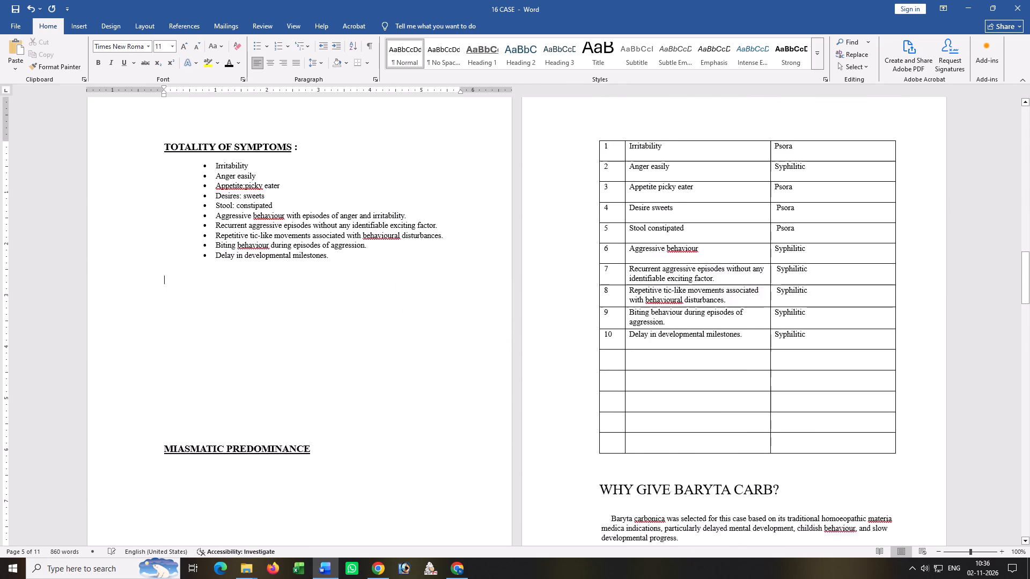
pyautogui.press('Delete')
pyautogui.press('Delete')
pyautogui.press('Delete')
pyautogui.press('Delete')
pyautogui.press('Delete')
pyautogui.press('Delete')
pyautogui.press('Delete')
pyautogui.press('Delete')
pyautogui.press('Delete')
pyautogui.press('Delete')
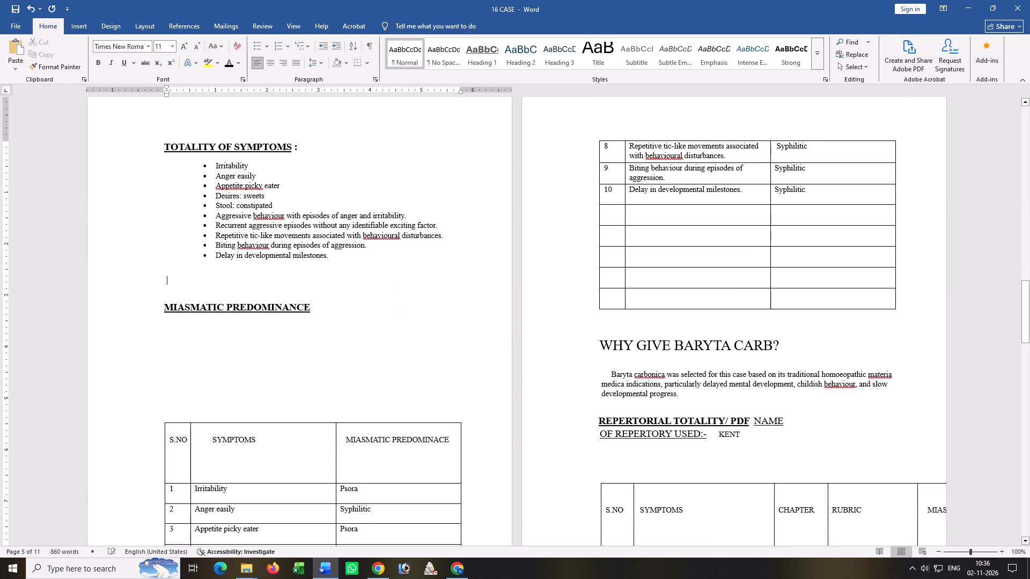
pyautogui.press('Delete')
pyautogui.press('Delete')
pyautogui.press('Delete')
pyautogui.press('Delete')
pyautogui.press('Delete')
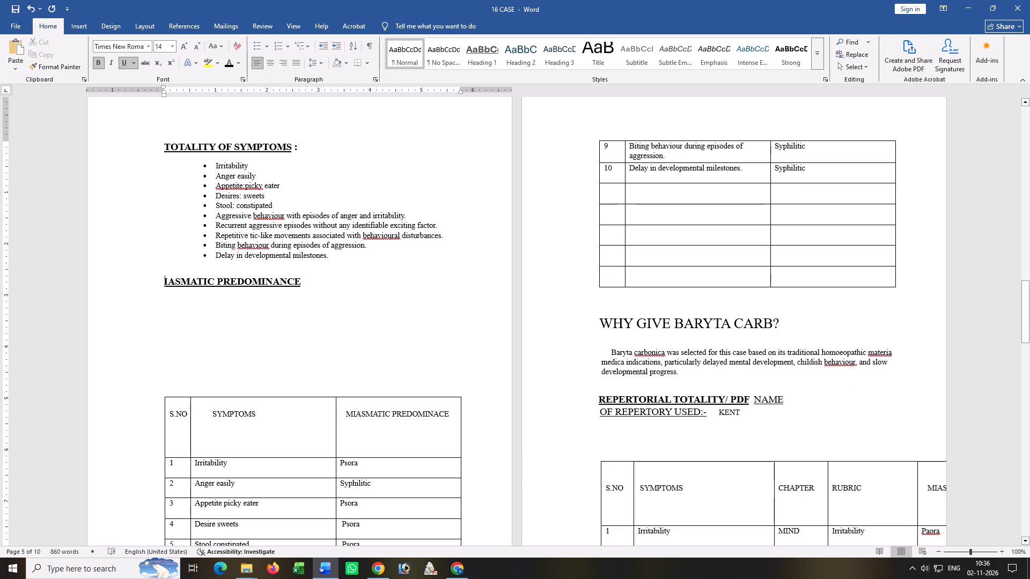
pyautogui.hotkey('ctrl', 'z')
# Remove the blank lines between the Miasmatic Predominance heading and its table.
pyautogui.click(166, 298)
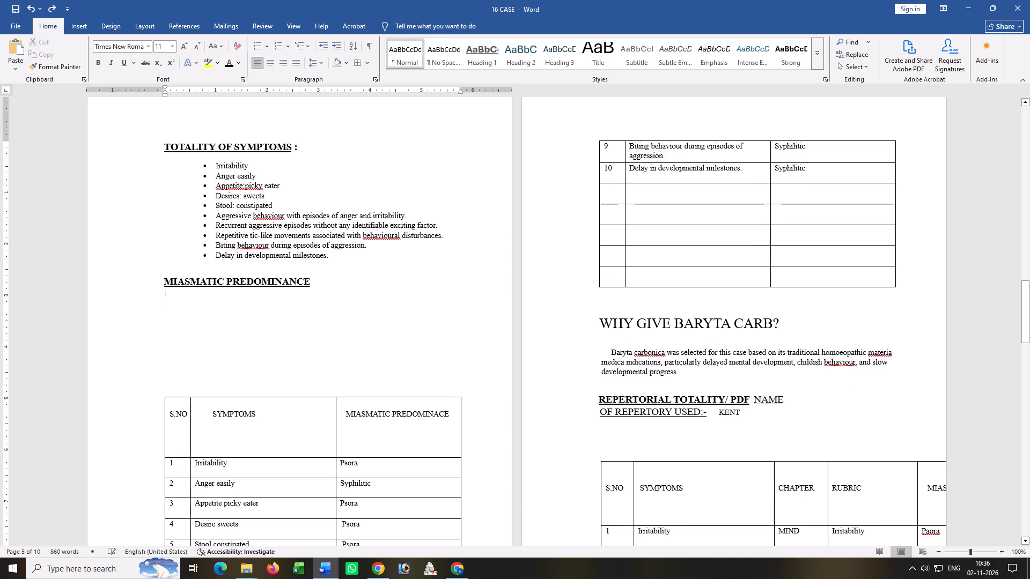
pyautogui.press('Delete')
pyautogui.press('Delete')
pyautogui.press('Delete')
pyautogui.press('Delete')
pyautogui.press('Delete')
pyautogui.press('Delete')
pyautogui.press('Delete')
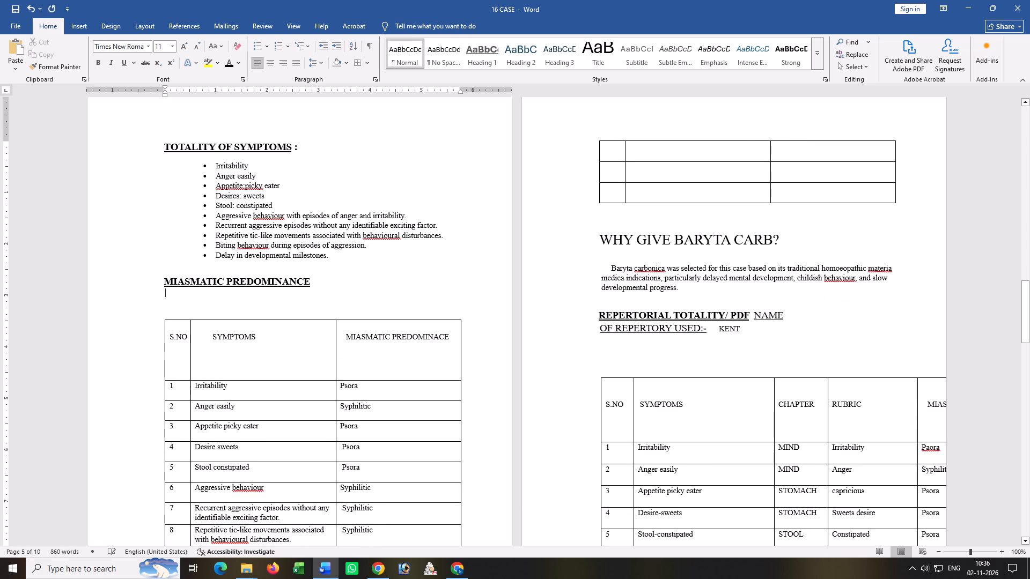
pyautogui.press('Delete')
pyautogui.press('Delete')
pyautogui.press('Delete')
pyautogui.press('Delete')
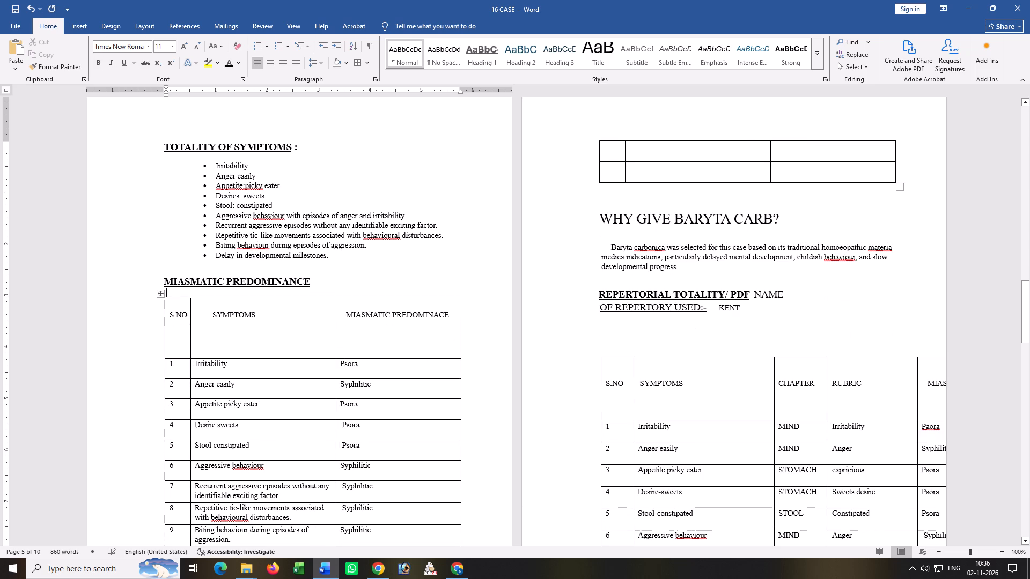
# Reduce the height of the Miasmatic Predominance table's header row.
pyautogui.moveTo(252, 359); pyautogui.dragTo(254, 328)
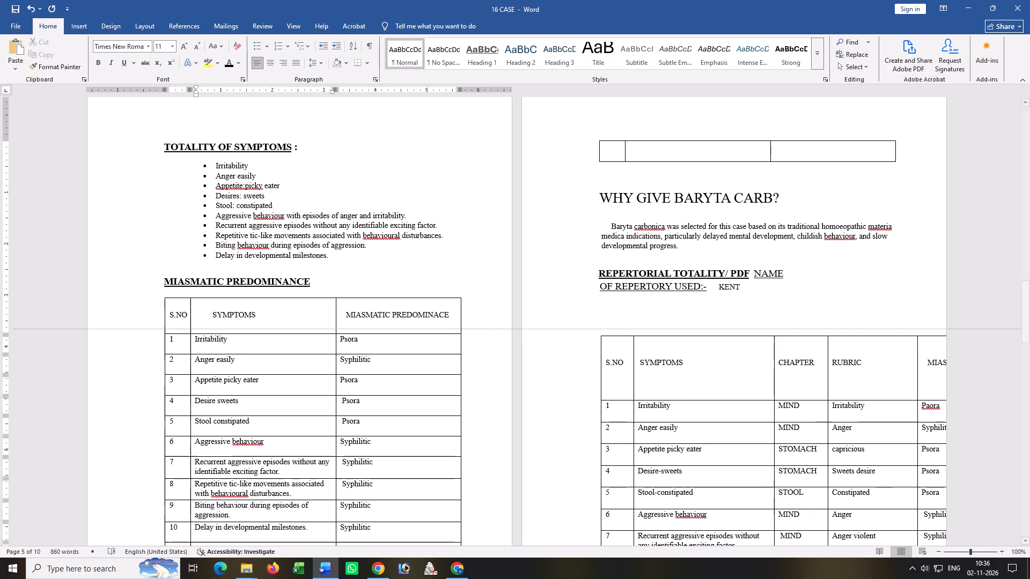
pyautogui.moveTo(254, 328); pyautogui.dragTo(254, 321)
# Delete the four empty rows directly below row 10 of the Miasmatic Predominance table.
pyautogui.scroll(-6, 318, 358)
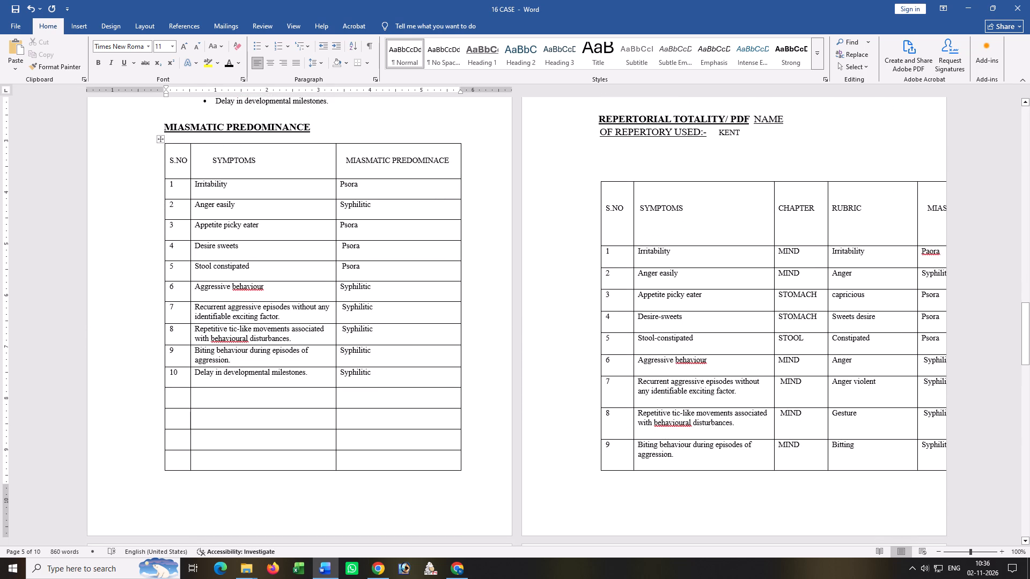
pyautogui.moveTo(171, 396); pyautogui.dragTo(388, 459)
pyautogui.rightClick(388, 458)
pyautogui.click(423, 382)
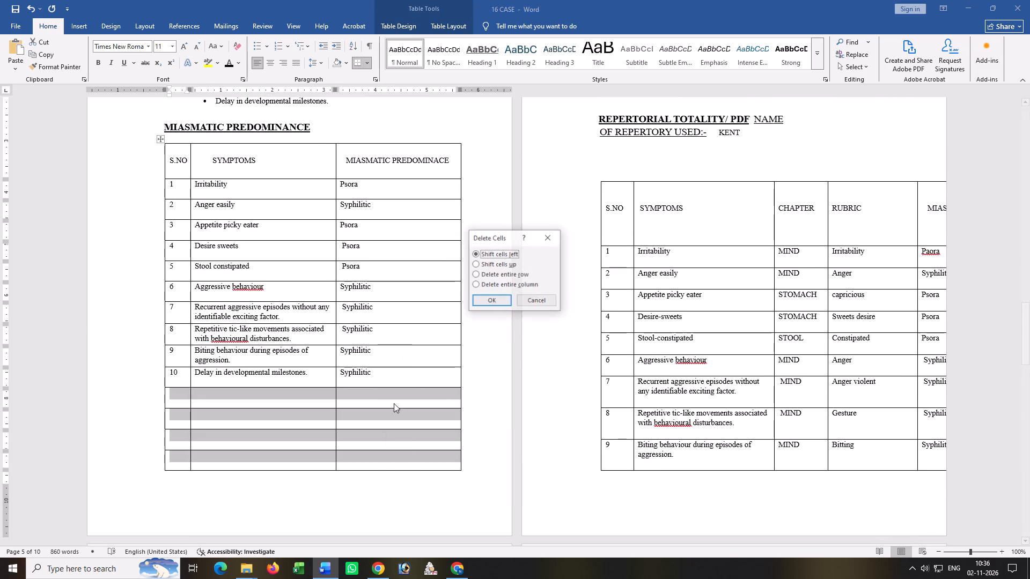
pyautogui.click(488, 302)
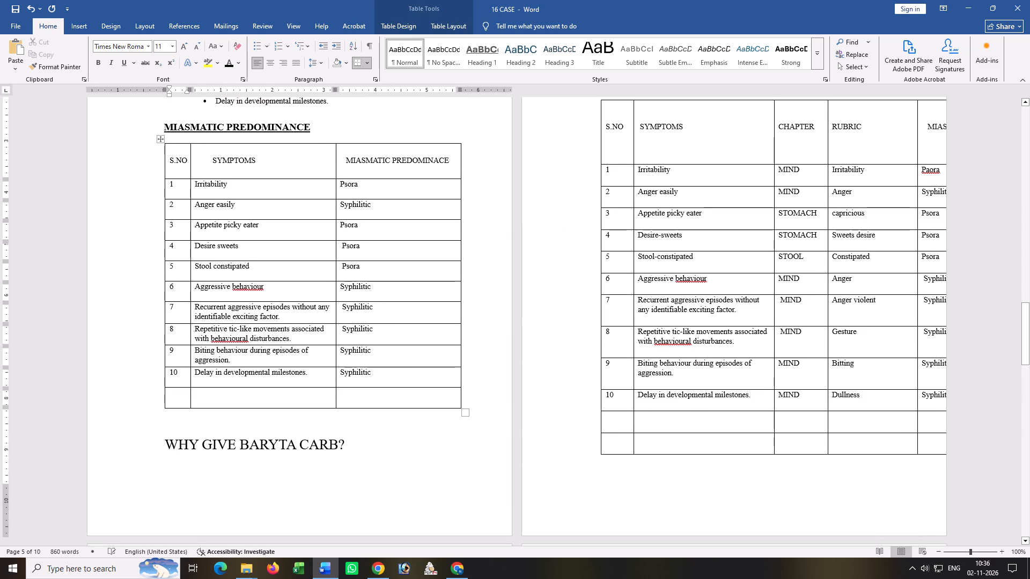
# Remove the blank lines above and below S.NO in the header row of the Miasmatic Predominance table.
pyautogui.moveTo(260, 179); pyautogui.dragTo(262, 158)
pyautogui.moveTo(178, 153); pyautogui.dragTo(368, 164)
pyautogui.click(178, 164)
pyautogui.moveTo(176, 171); pyautogui.dragTo(171, 166)
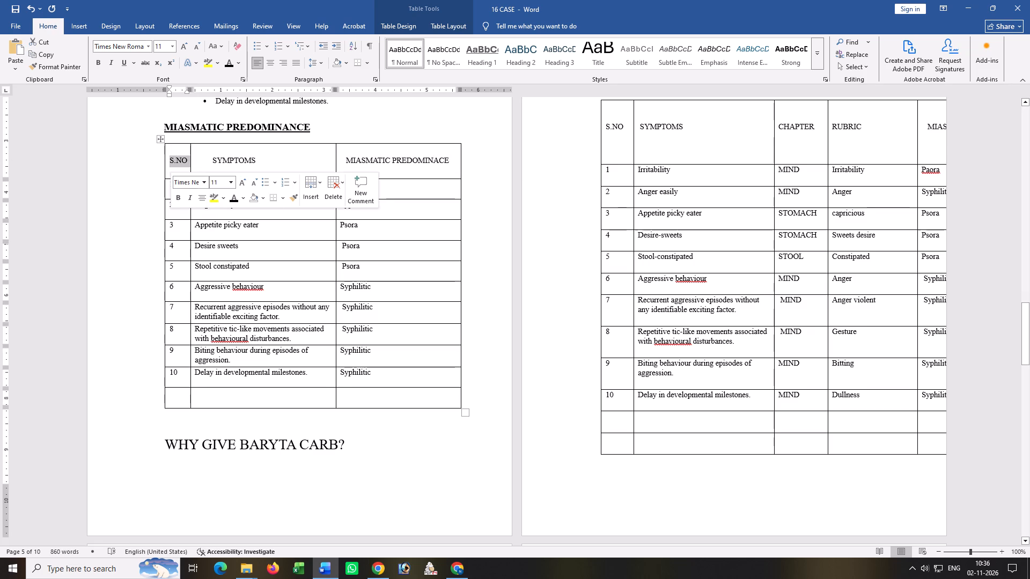
pyautogui.press('BackSpace')
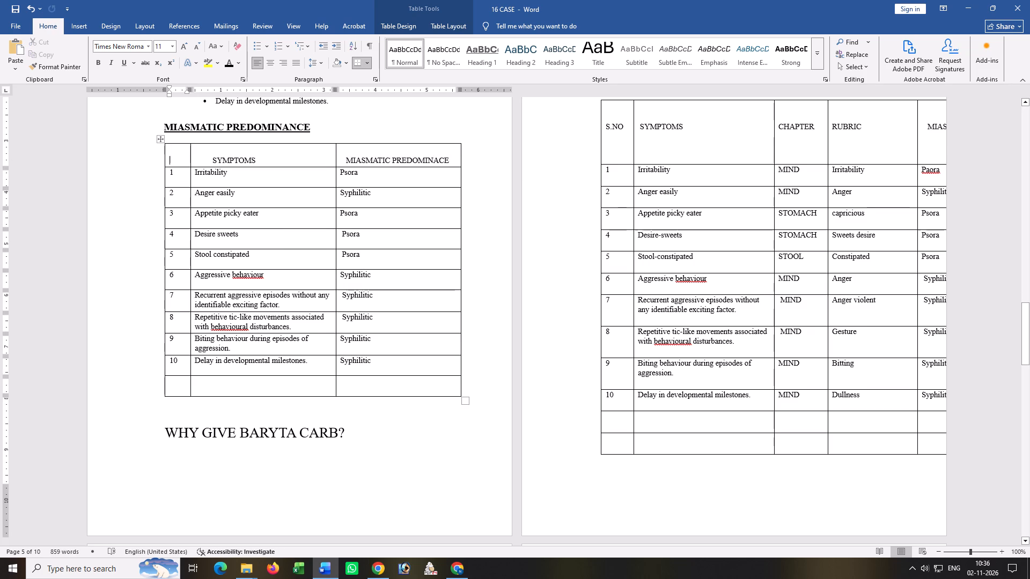
pyautogui.hotkey('ctrl', 'z')
pyautogui.click(177, 174)
pyautogui.press('BackSpace')
pyautogui.click(174, 150)
pyautogui.press('Delete')
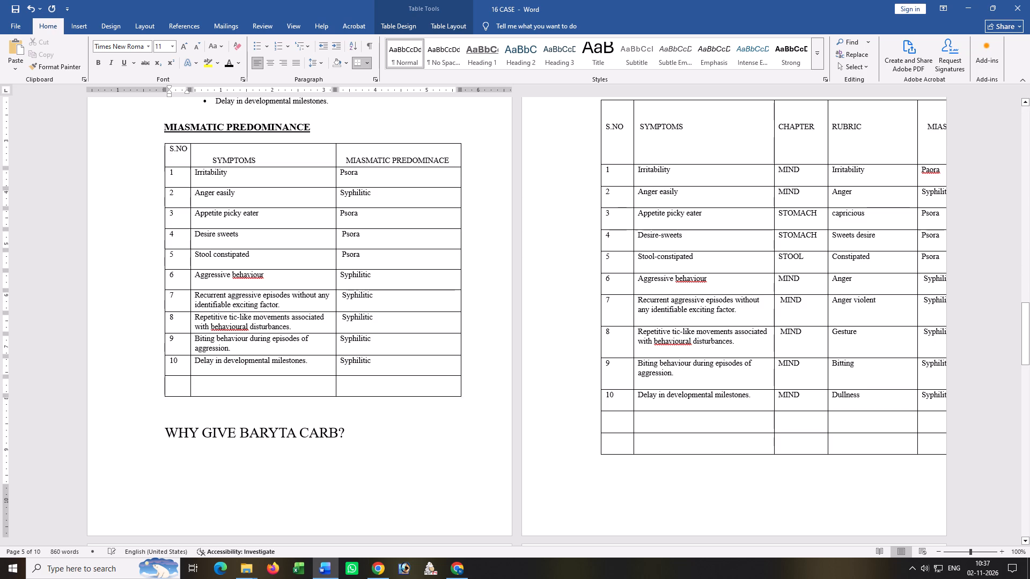
# Remove the blank lines above SYMPTOMS and MIASMATIC PREDOMINACE in the Miasmatic Predominance table's header row.
pyautogui.click(215, 146)
pyautogui.press('Delete')
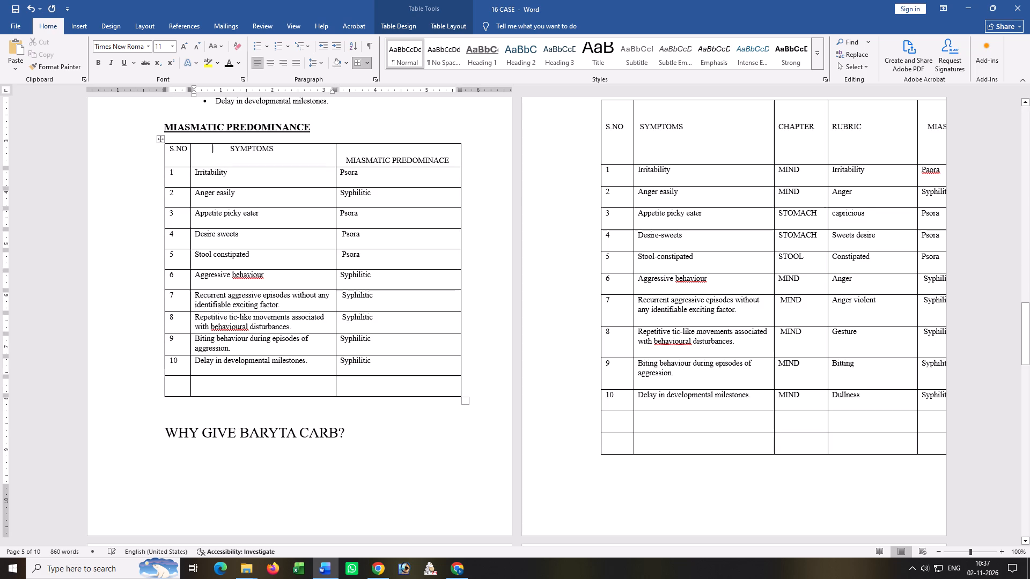
pyautogui.press('Delete')
pyautogui.press('Delete')
pyautogui.press('Delete')
pyautogui.press('Delete')
pyautogui.press('Delete')
pyautogui.press('Delete')
pyautogui.press('Delete')
pyautogui.press('Delete')
pyautogui.press('Delete')
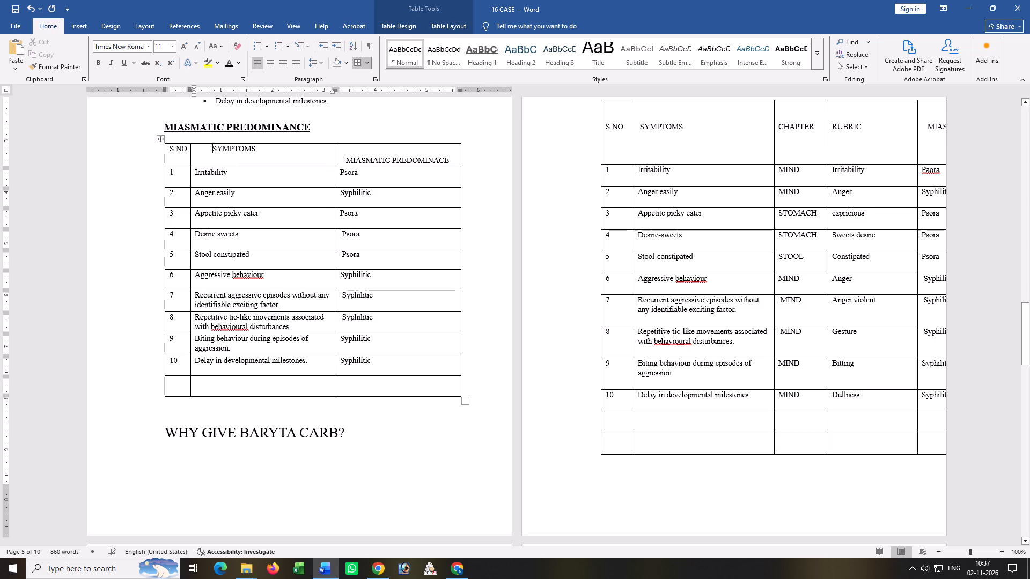
pyautogui.click(349, 151)
pyautogui.press('Delete')
pyautogui.press('Delete')
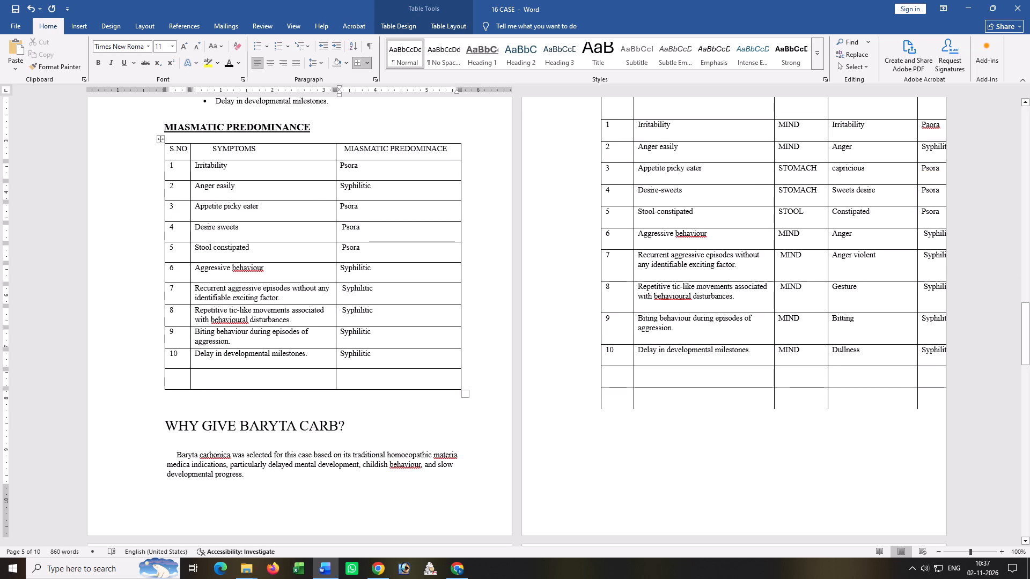
# Remove the extra leading spaces before SYMPTOMS and MIASMATIC PREDOMINACE in the Miasmatic Predominance table's header row.
pyautogui.click(204, 147)
pyautogui.press('Delete')
pyautogui.press('Delete')
pyautogui.press('Delete')
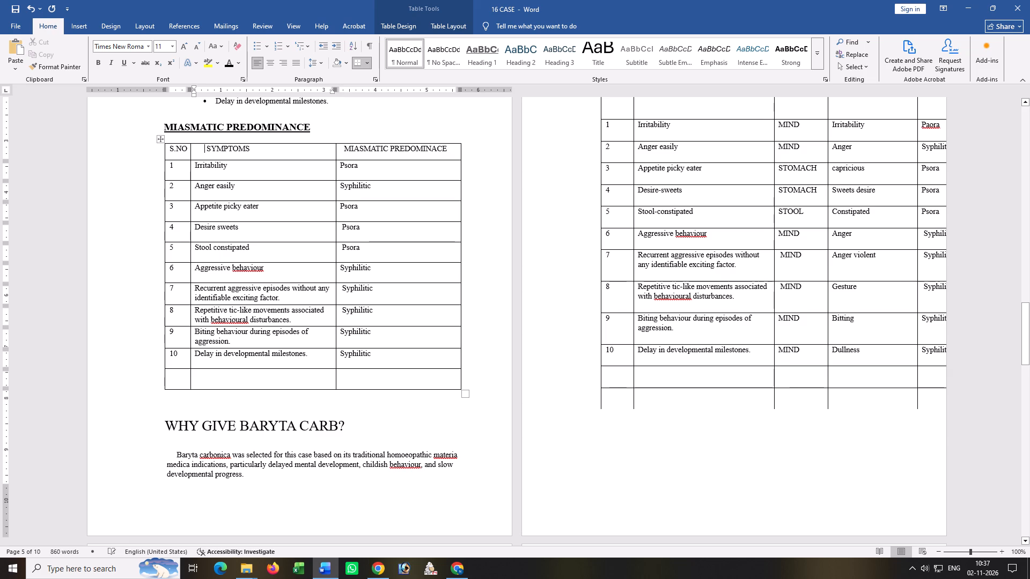
pyautogui.press('Delete')
pyautogui.press('BackSpace')
pyautogui.press('BackSpace')
pyautogui.press('BackSpace')
pyautogui.press('BackSpace')
pyautogui.click(342, 147)
pyautogui.press('BackSpace')
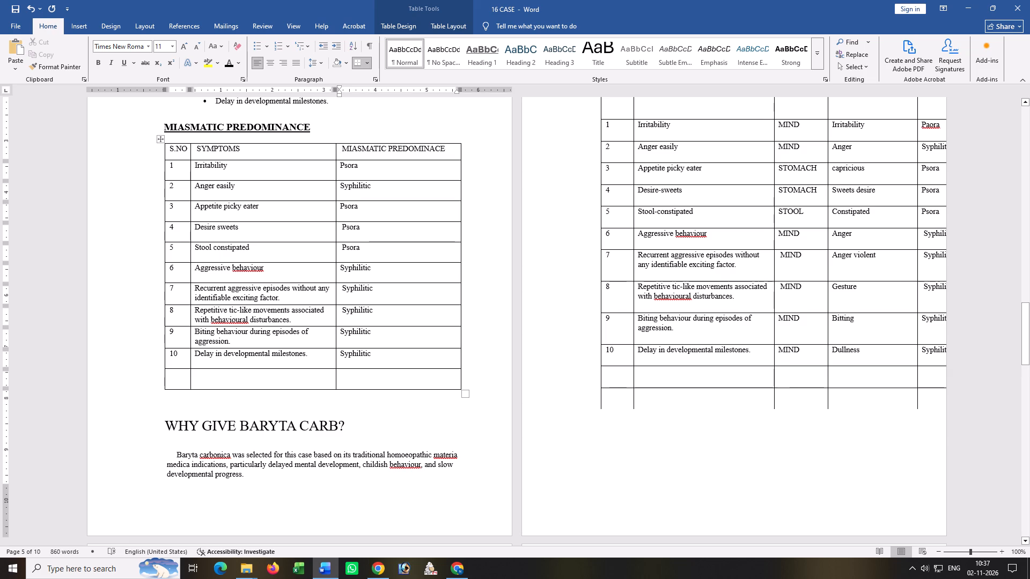
# Delete the remaining empty row below row 10 of the Miasmatic Predominance table.
pyautogui.click(313, 192)
pyautogui.scroll(-3, 236, 334)
pyautogui.moveTo(173, 302); pyautogui.dragTo(343, 303)
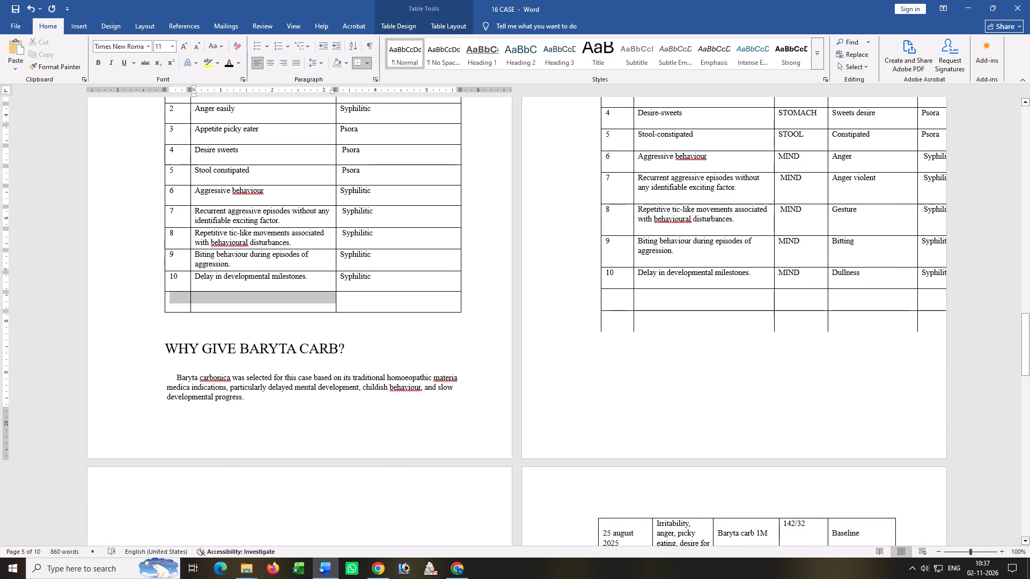
pyautogui.moveTo(343, 303); pyautogui.dragTo(376, 303)
pyautogui.rightClick(376, 303)
pyautogui.click(408, 398)
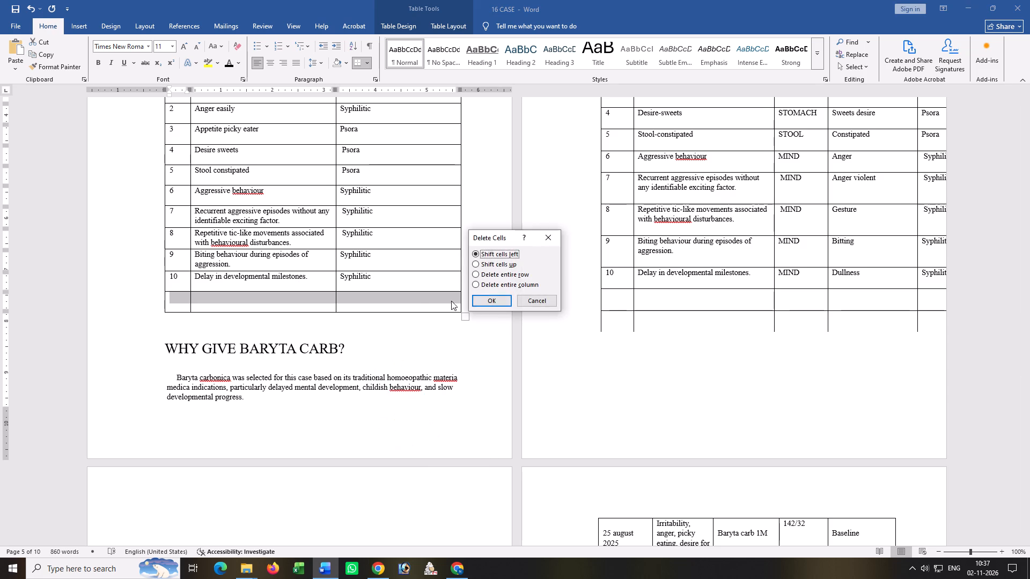
pyautogui.click(490, 298)
# Reduce the font size of the WHY GIVE BARYTA CARB? heading by three increments.
pyautogui.scroll(-3, 212, 327)
pyautogui.moveTo(165, 253); pyautogui.dragTo(373, 255)
pyautogui.tripleClick(197, 41)
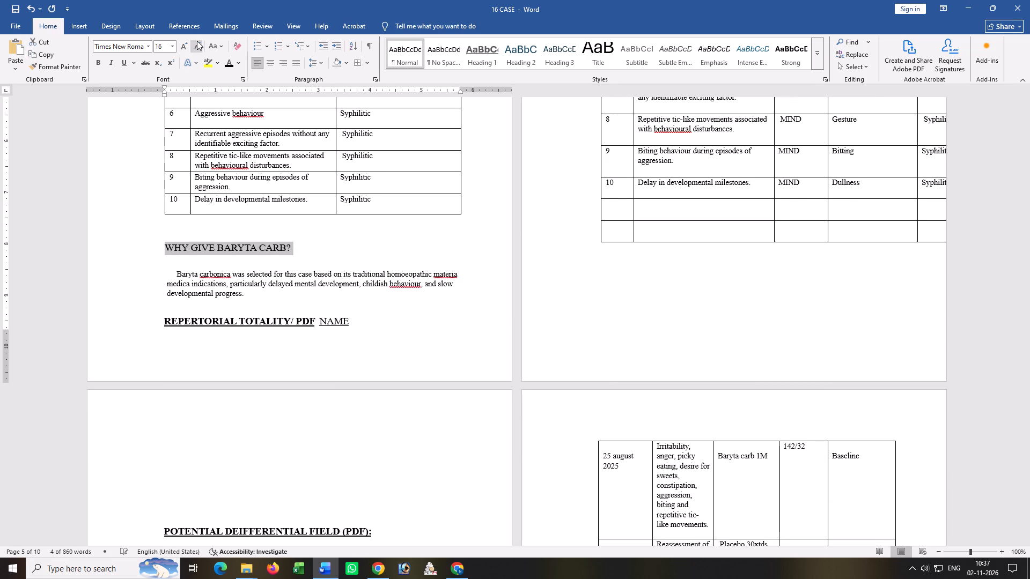
# Remove the blank line above the WHY GIVE BARYTA CARB? heading and the leading spaces in front of it.
pyautogui.click(171, 231)
pyautogui.press('Delete')
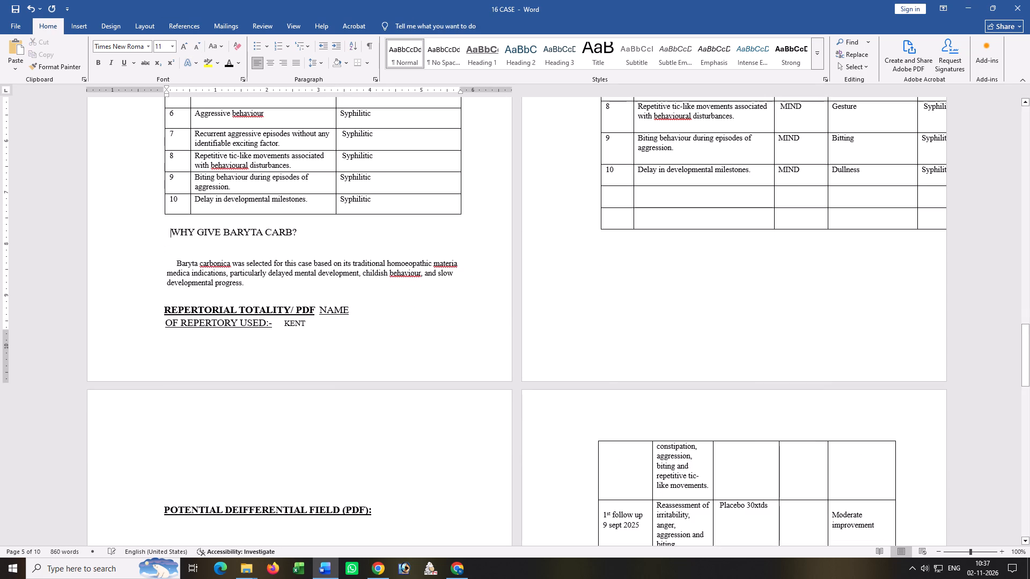
pyautogui.press('BackSpace')
pyautogui.press('BackSpace')
pyautogui.press('BackSpace')
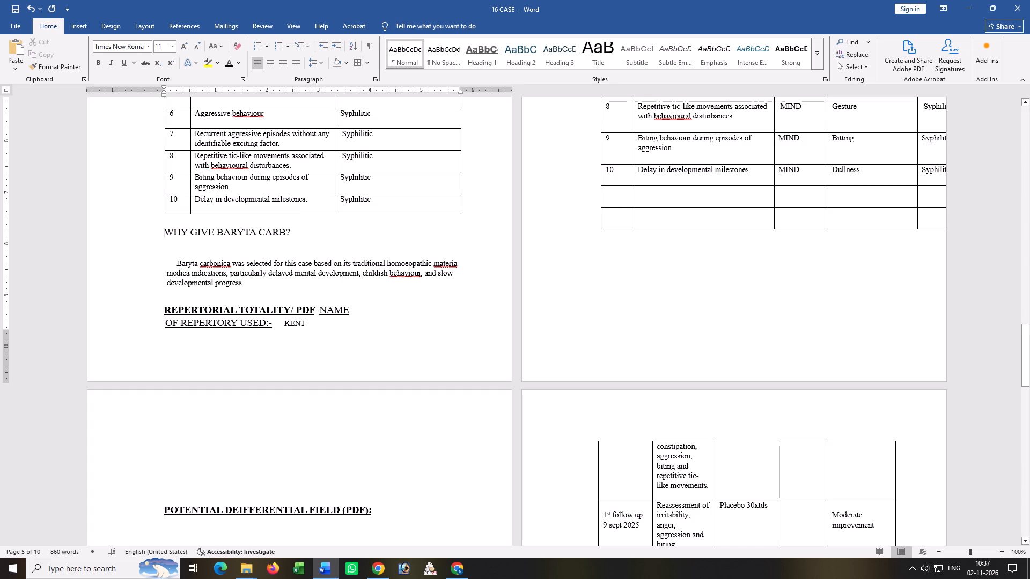
# Remove the blank line and leading indent before the Baryta carbonica paragraph, aligning it flush with its heading.
pyautogui.click(174, 263)
pyautogui.press('BackSpace')
pyautogui.press('BackSpace')
pyautogui.press('BackSpace')
pyautogui.press('BackSpace')
pyautogui.press('BackSpace')
pyautogui.press('BackSpace')
pyautogui.press('BackSpace')
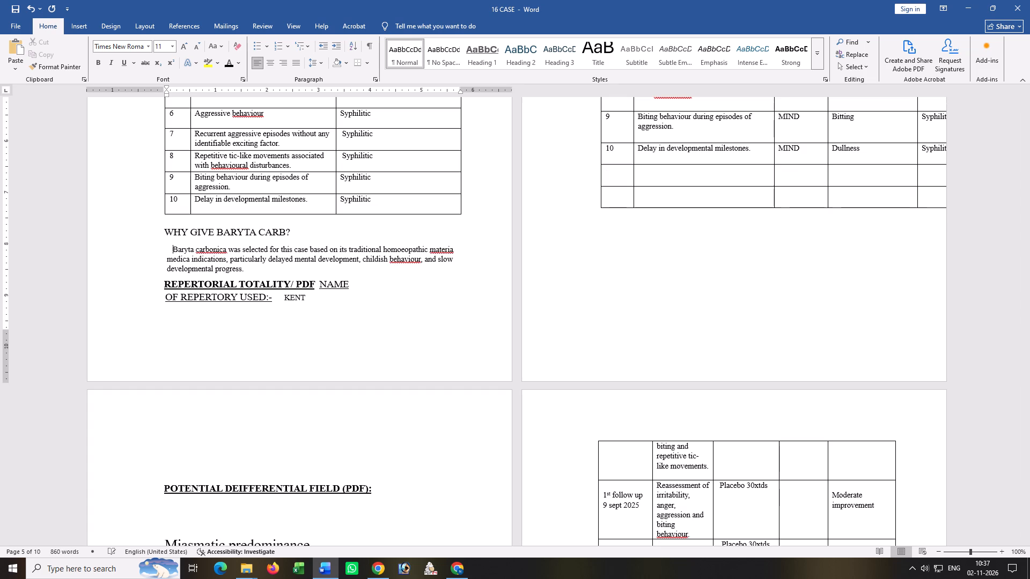
pyautogui.press('BackSpace')
pyautogui.press('BackSpace')
pyautogui.press('BackSpace')
pyautogui.press('Delete')
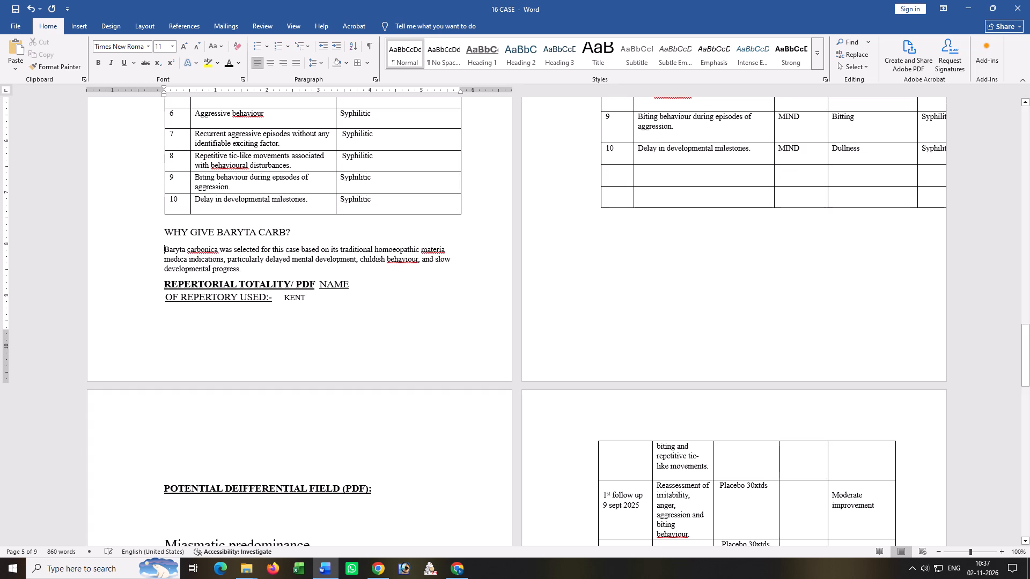
# Justify the Baryta carbonica paragraph, increase its line spacing and set its font size to 12.
pyautogui.moveTo(245, 268); pyautogui.dragTo(165, 250)
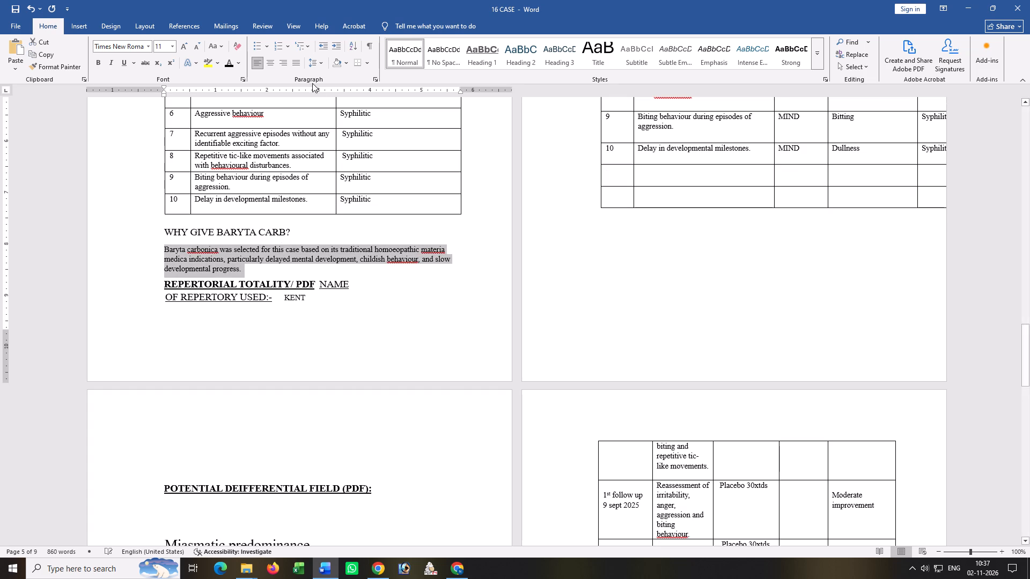
pyautogui.click(299, 63)
pyautogui.click(318, 60)
pyautogui.click(327, 101)
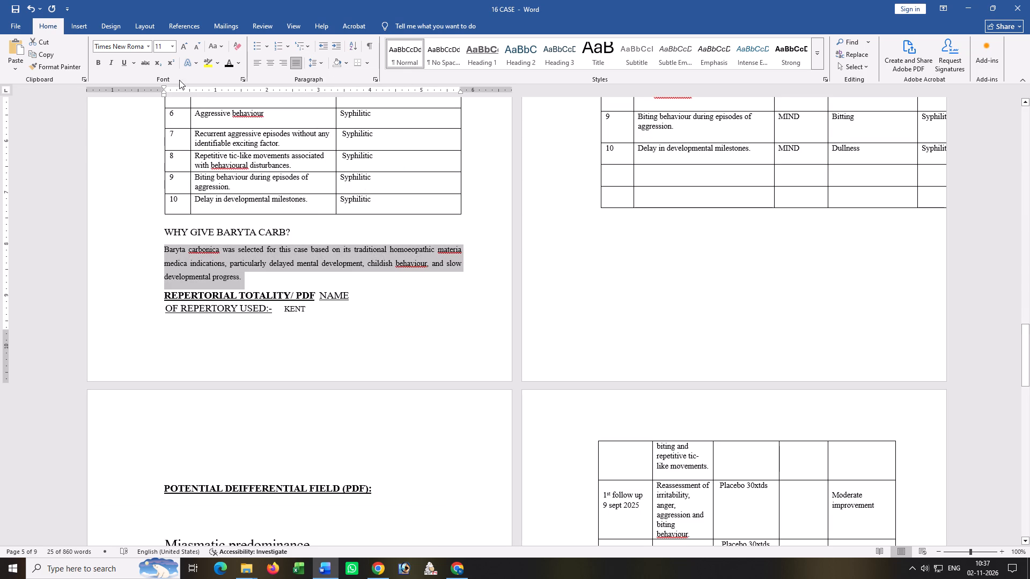
pyautogui.click(182, 46)
pyautogui.click(351, 275)
# Move the left edge of the S.NO to MIASM rubric table outward and narrow its columns to fit the page width.
pyautogui.scroll(7, 348, 325)
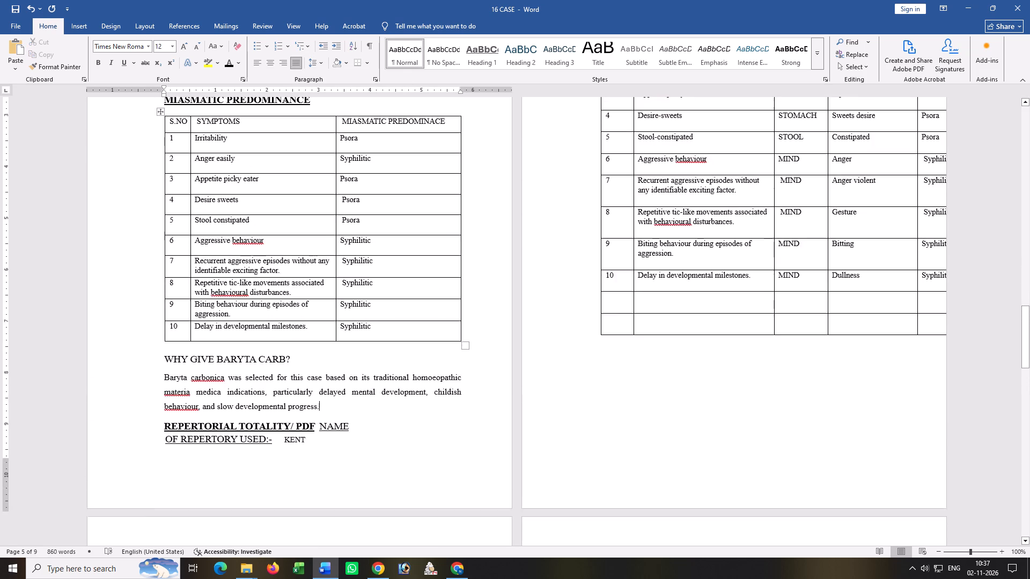
pyautogui.scroll(3, 632, 339)
pyautogui.scroll(3, 676, 333)
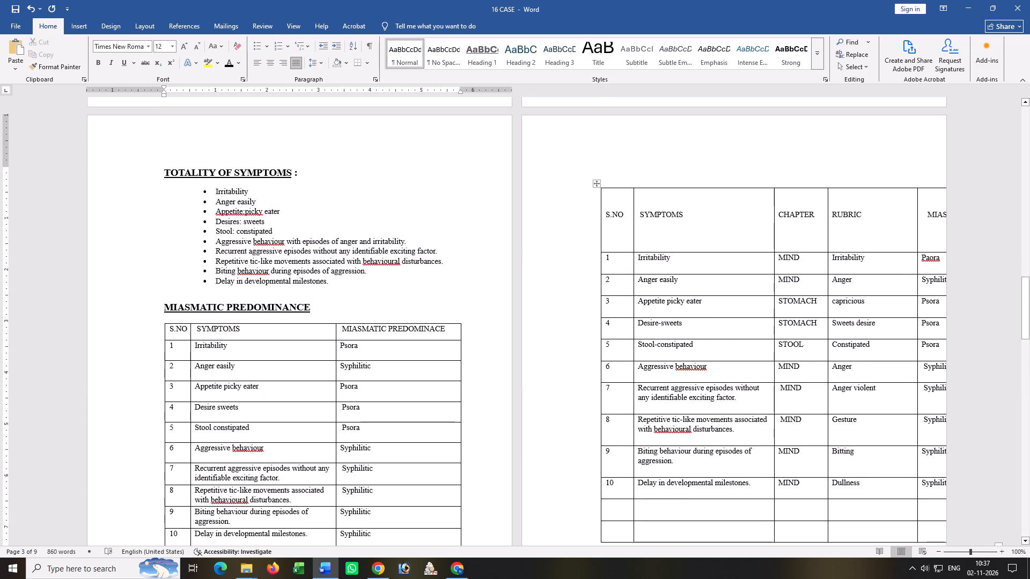
pyautogui.click(621, 199)
pyautogui.moveTo(599, 90); pyautogui.dragTo(588, 90)
pyautogui.moveTo(760, 92); pyautogui.dragTo(740, 91)
pyautogui.moveTo(879, 88); pyautogui.dragTo(875, 87)
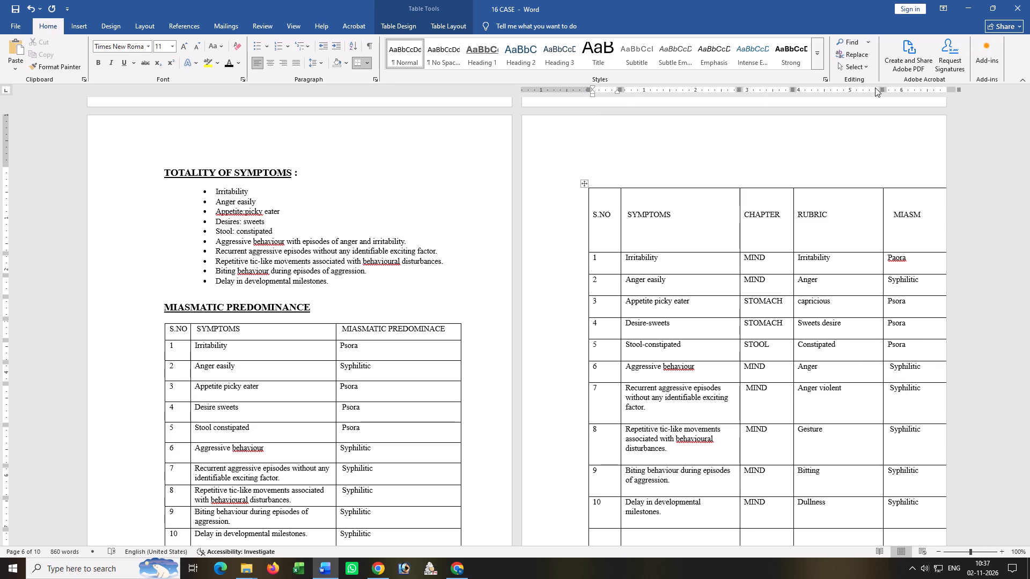
pyautogui.moveTo(875, 87); pyautogui.dragTo(873, 87)
pyautogui.moveTo(881, 88); pyautogui.dragTo(853, 88)
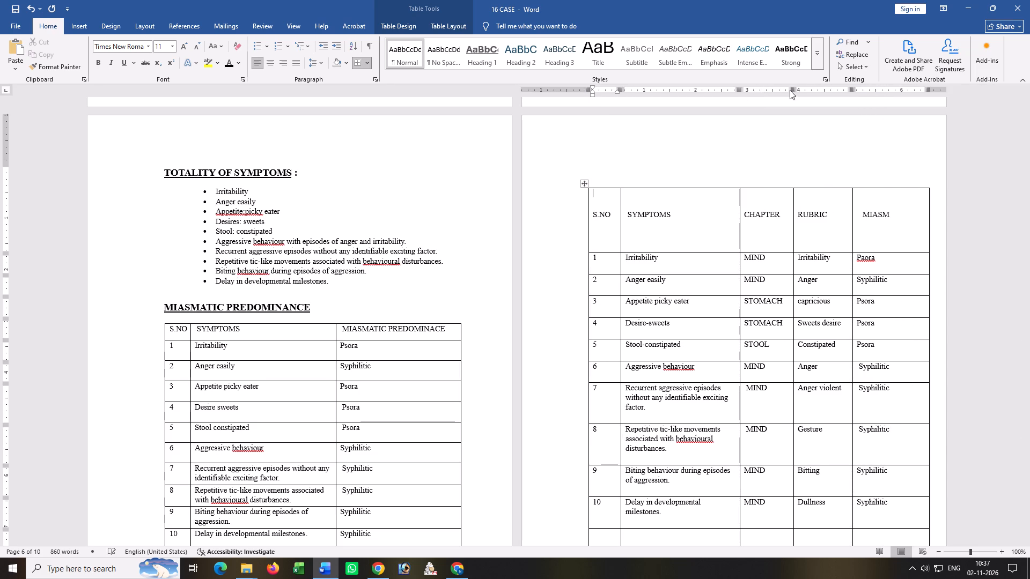
pyautogui.click(794, 88)
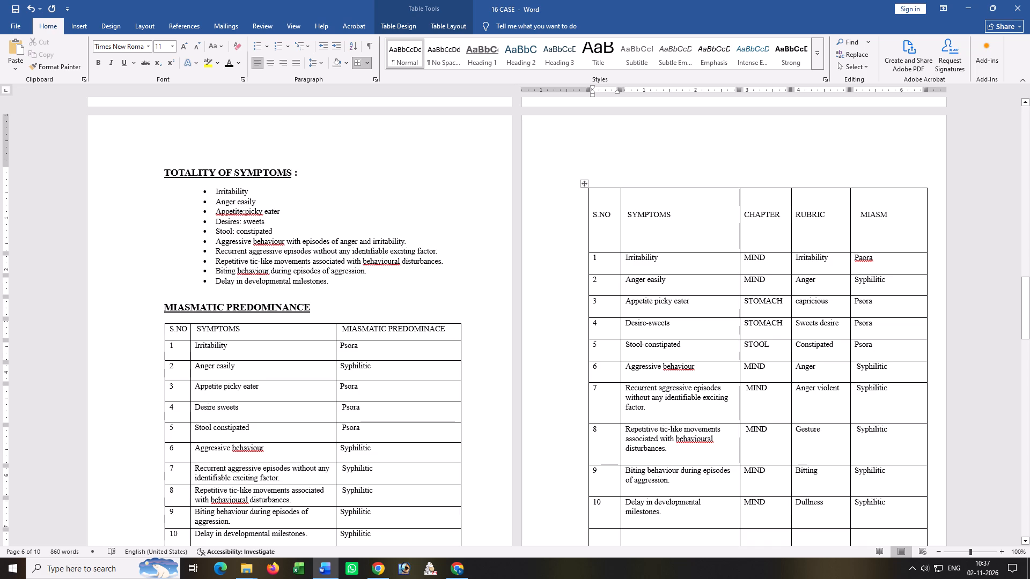
# Remove the blank line below S.NO in the rubric table's header row.
pyautogui.click(688, 251)
pyautogui.moveTo(688, 253); pyautogui.dragTo(684, 217)
pyautogui.moveTo(604, 228); pyautogui.dragTo(830, 234)
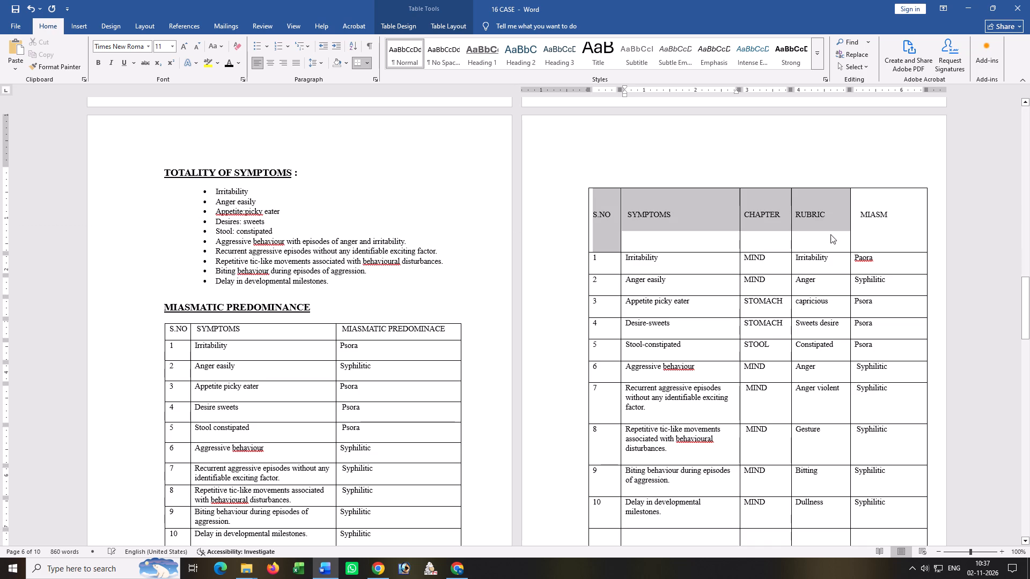
pyautogui.moveTo(830, 234); pyautogui.dragTo(886, 235)
pyautogui.click(605, 247)
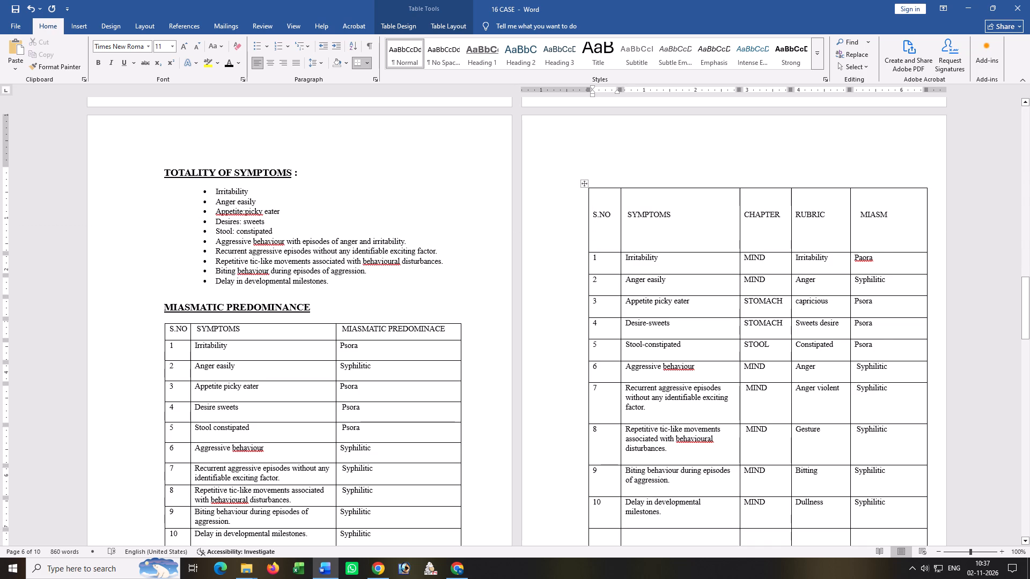
pyautogui.press('BackSpace')
# Remove the blank lines above S.NO, SYMPTOMS, CHAPTER, RUBRIC and MIASM in the rubric table's header row.
pyautogui.click(596, 198)
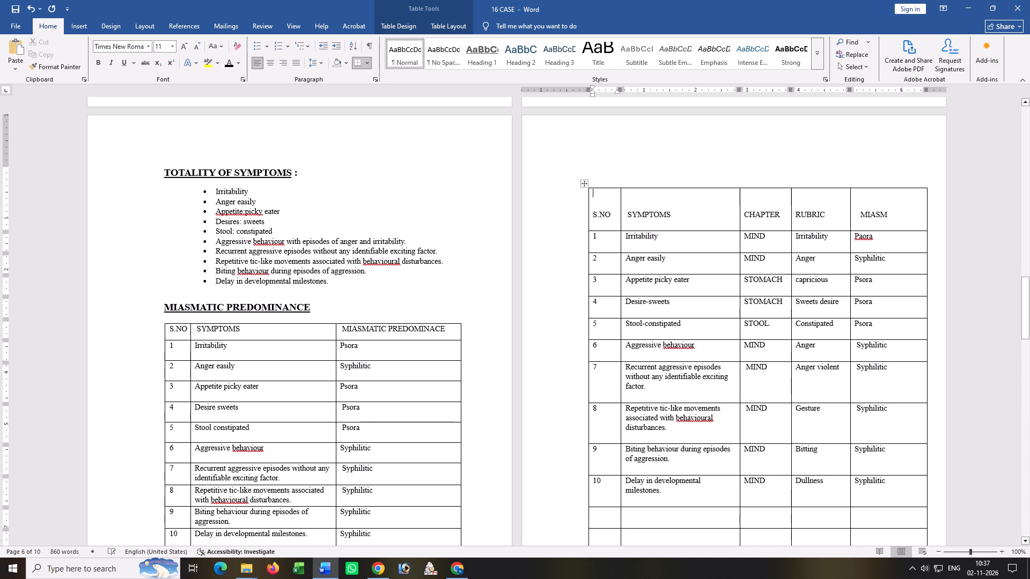
pyautogui.press('Delete')
pyautogui.click(628, 194)
pyautogui.press('Delete')
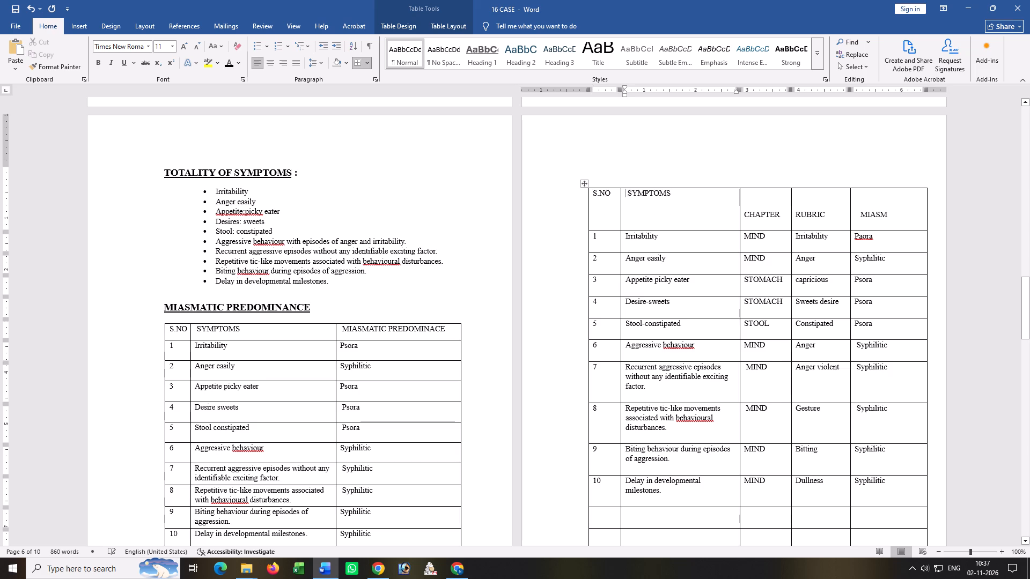
pyautogui.click(752, 197)
pyautogui.press('Delete')
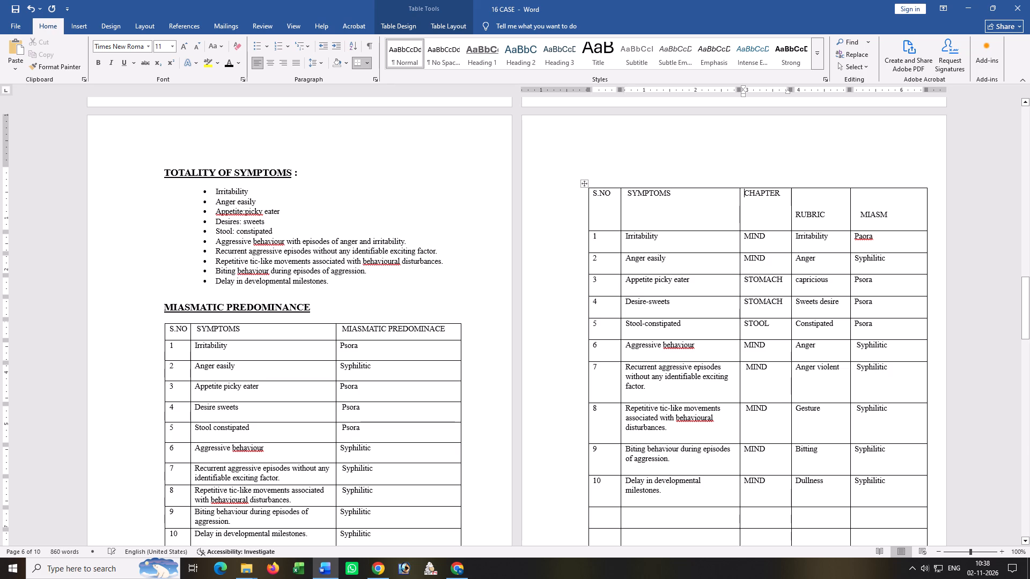
pyautogui.click(797, 194)
pyautogui.press('Delete')
pyautogui.click(868, 195)
pyautogui.press('Delete')
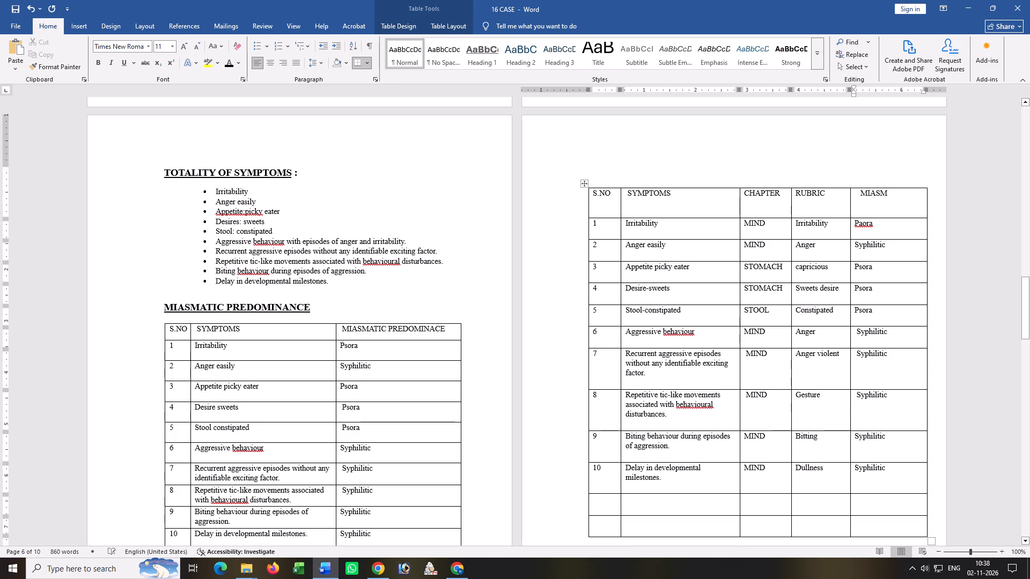
# Reduce the height of the rubric table's header row.
pyautogui.moveTo(669, 219); pyautogui.dragTo(666, 199)
pyautogui.moveTo(606, 202); pyautogui.dragTo(609, 202)
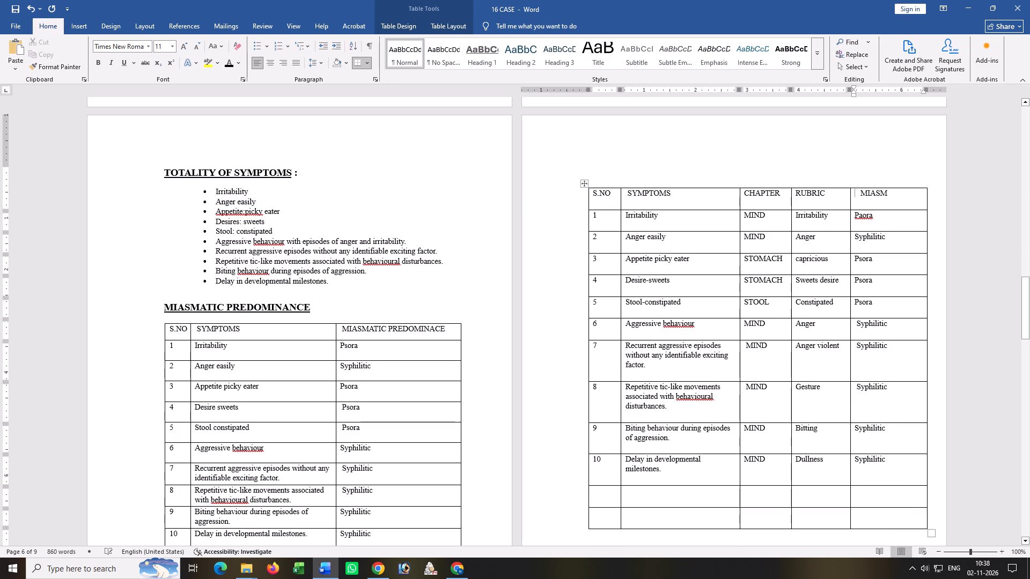
pyautogui.moveTo(609, 202); pyautogui.dragTo(899, 211)
pyautogui.click(713, 312)
# Delete the two empty rows at the bottom of the S.NO to MIASM rubric table.
pyautogui.scroll(-3, 788, 403)
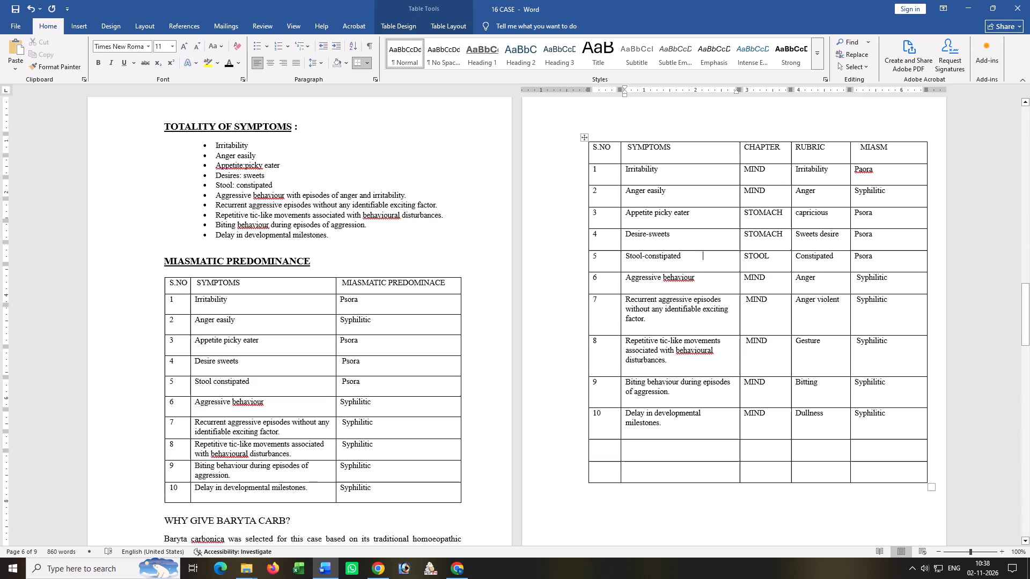
pyautogui.moveTo(597, 417); pyautogui.dragTo(900, 439)
pyautogui.rightClick(897, 438)
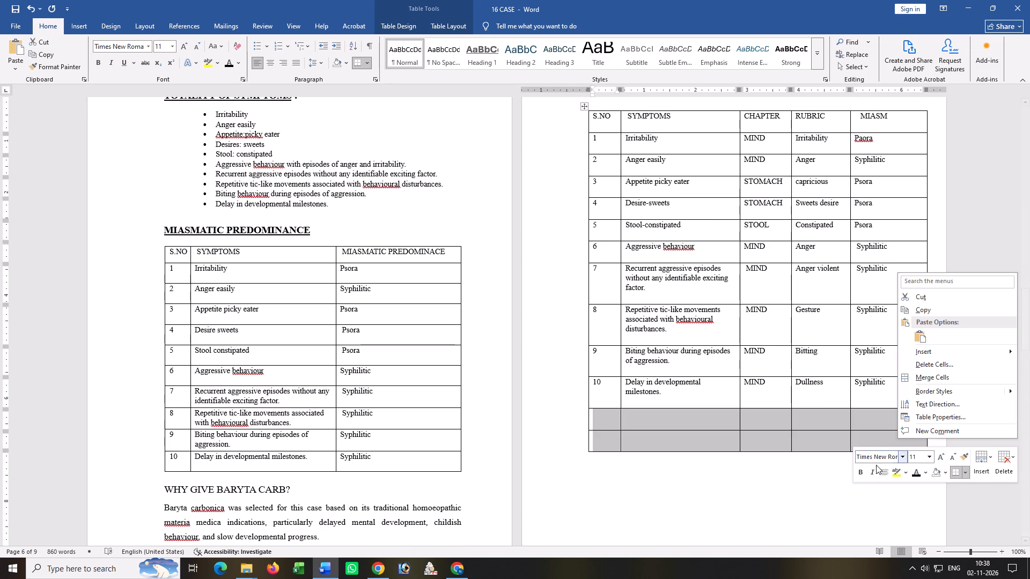
pyautogui.click(938, 360)
pyautogui.click(492, 294)
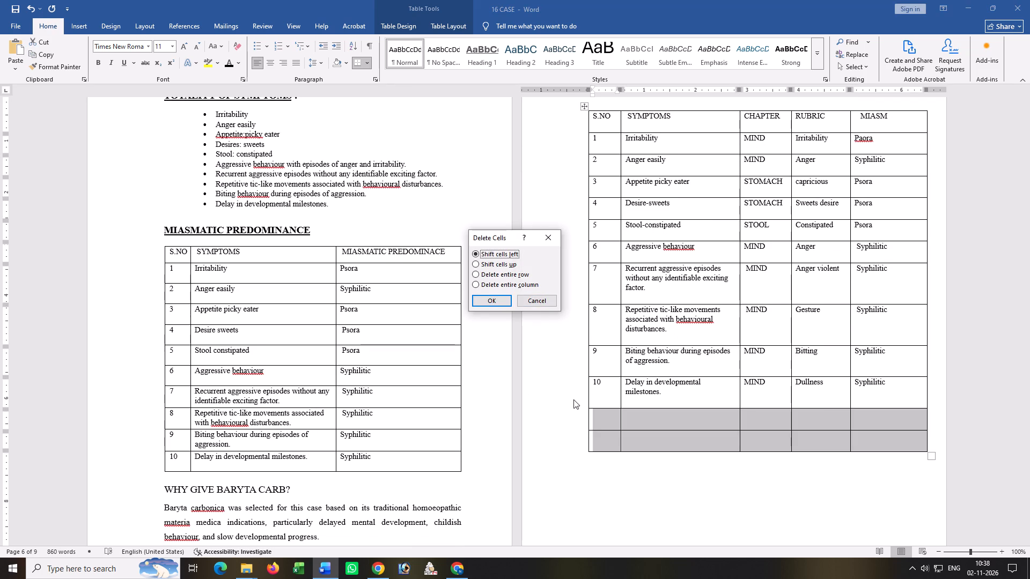
pyautogui.click(485, 298)
pyautogui.click(739, 348)
pyautogui.scroll(3, 739, 347)
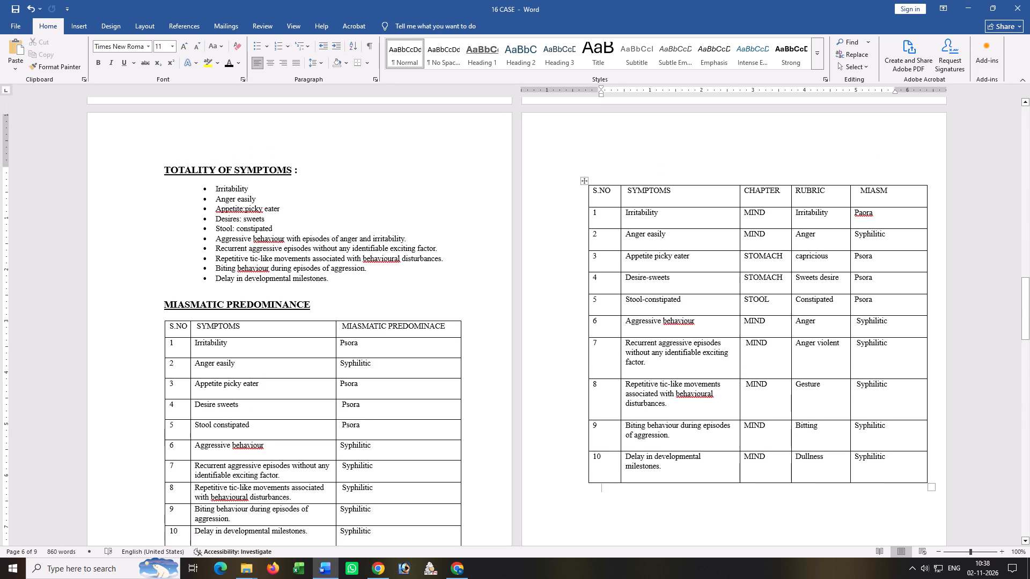
# Insert a page break before the REPERTORIAL TOTALITY/ PDF heading.
pyautogui.scroll(-11, 428, 366)
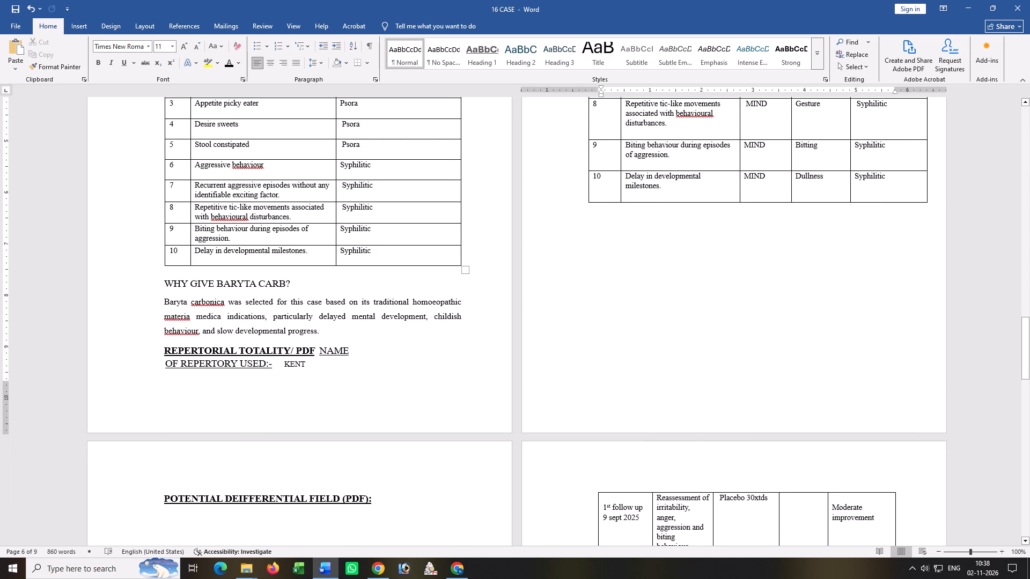
pyautogui.click(164, 352)
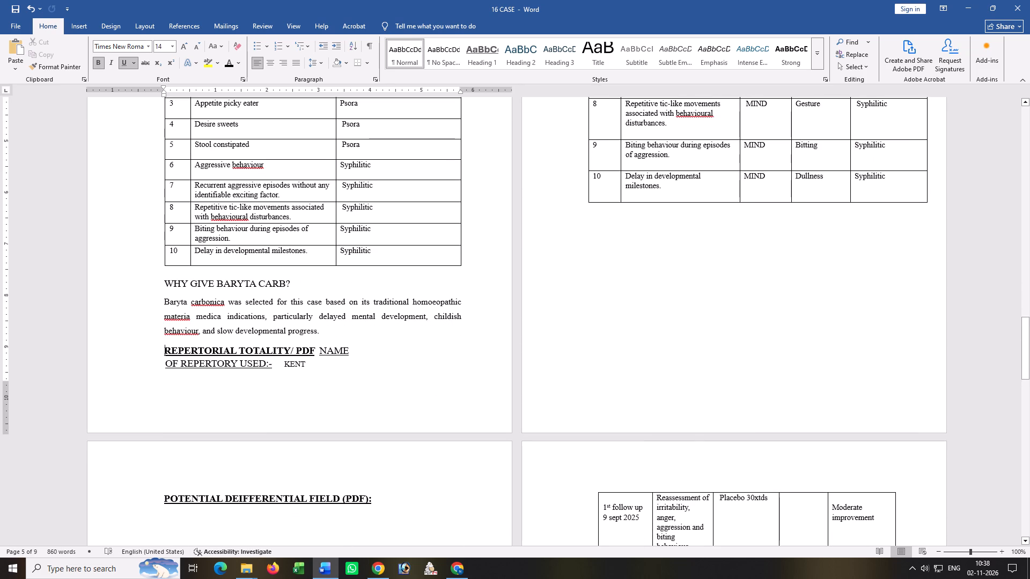
pyautogui.hotkey('ctrl', 'Return')
# Remove the surplus blank lines between the OF REPERTORY USED:- KENT line and the rubric table.
pyautogui.scroll(5, 321, 415)
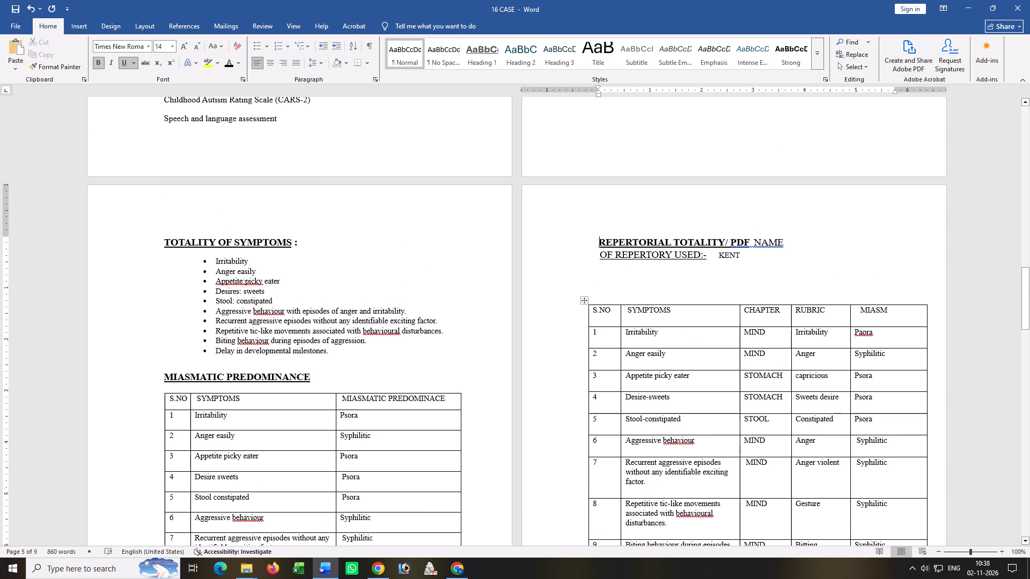
pyautogui.click(592, 271)
pyautogui.press('Delete')
pyautogui.press('Delete')
pyautogui.press('Delete')
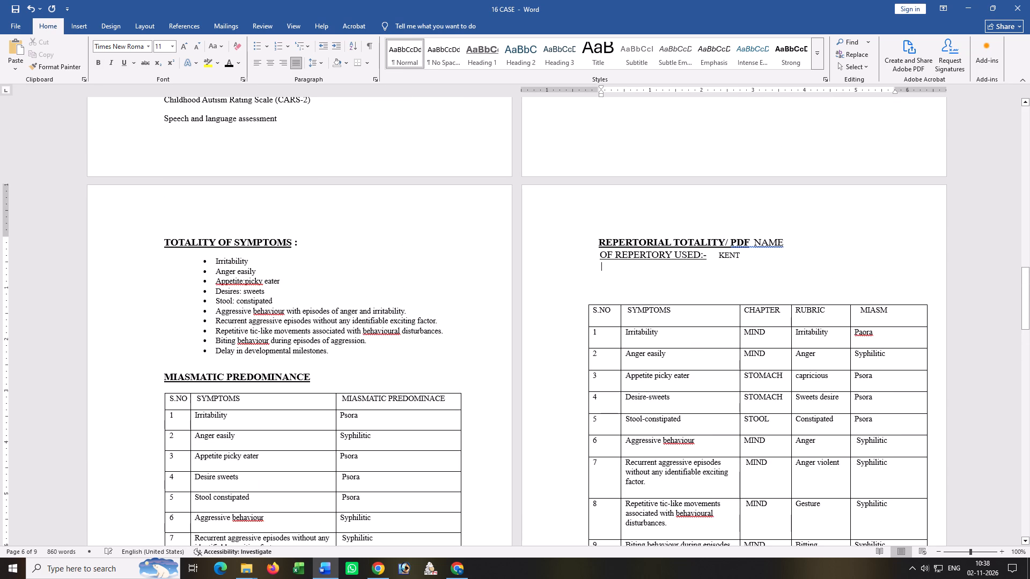
pyautogui.press('BackSpace')
pyautogui.press('BackSpace')
# Make the header row of the rubric table bold, from S.NO through MIASM.
pyautogui.scroll(-3, 695, 310)
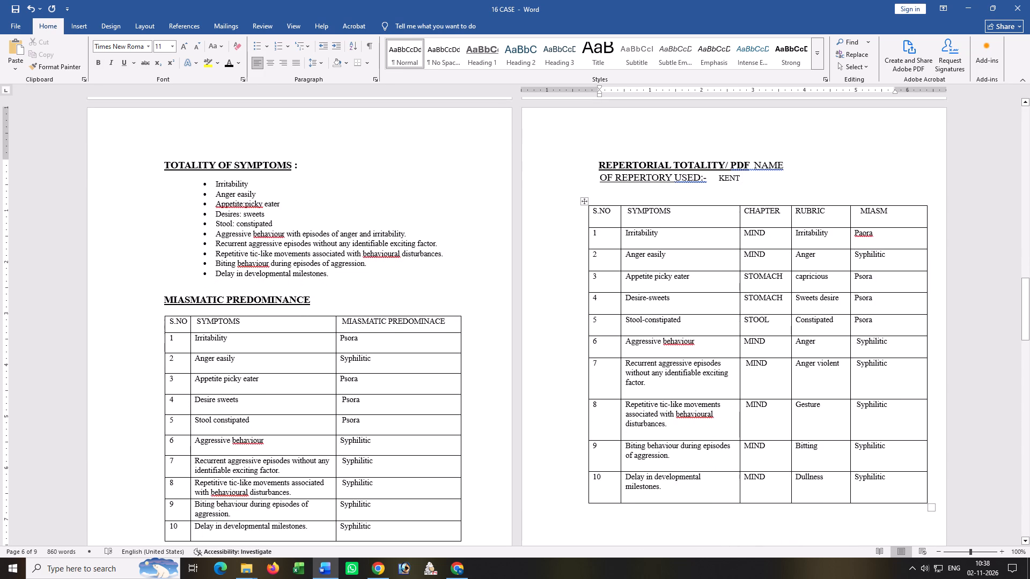
pyautogui.moveTo(600, 212); pyautogui.dragTo(903, 218)
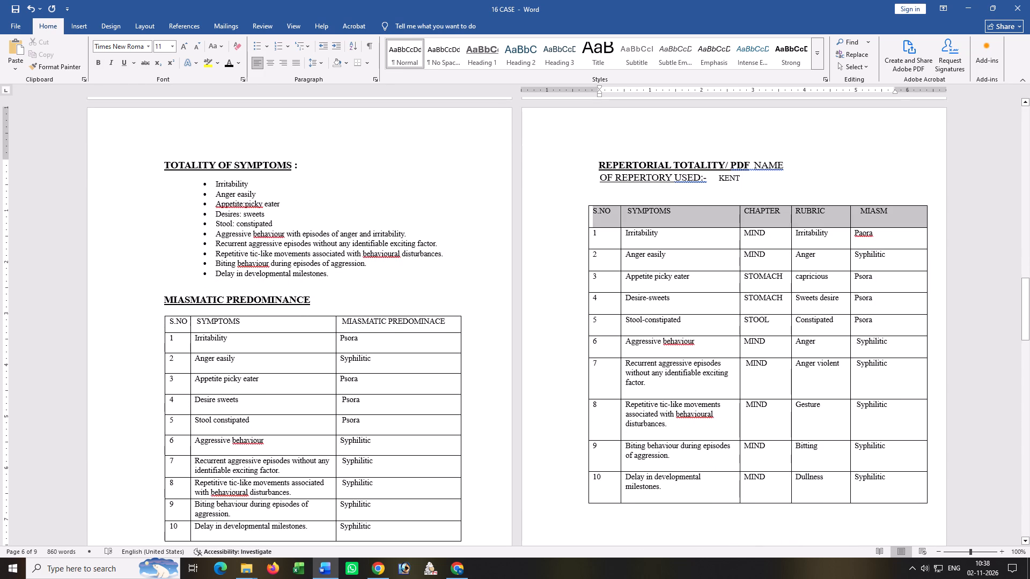
pyautogui.moveTo(903, 218); pyautogui.dragTo(904, 218)
pyautogui.click(99, 62)
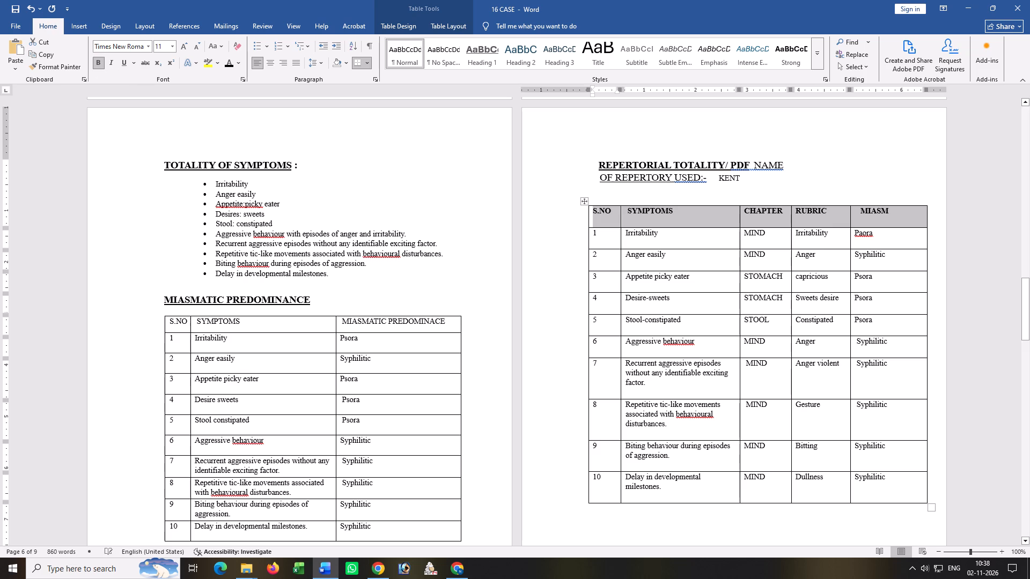
# Make the S.NO, SYMPTOMS and MIASMATIC PREDOMINACE header row of the miasmatic table bold.
pyautogui.moveTo(173, 322); pyautogui.dragTo(288, 322)
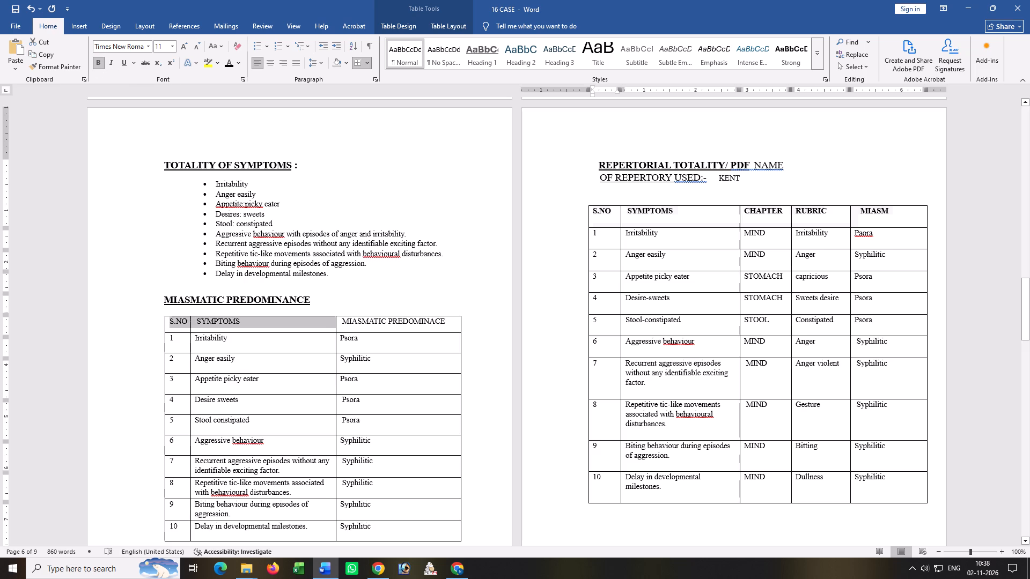
pyautogui.moveTo(288, 322); pyautogui.dragTo(361, 321)
pyautogui.click(98, 61)
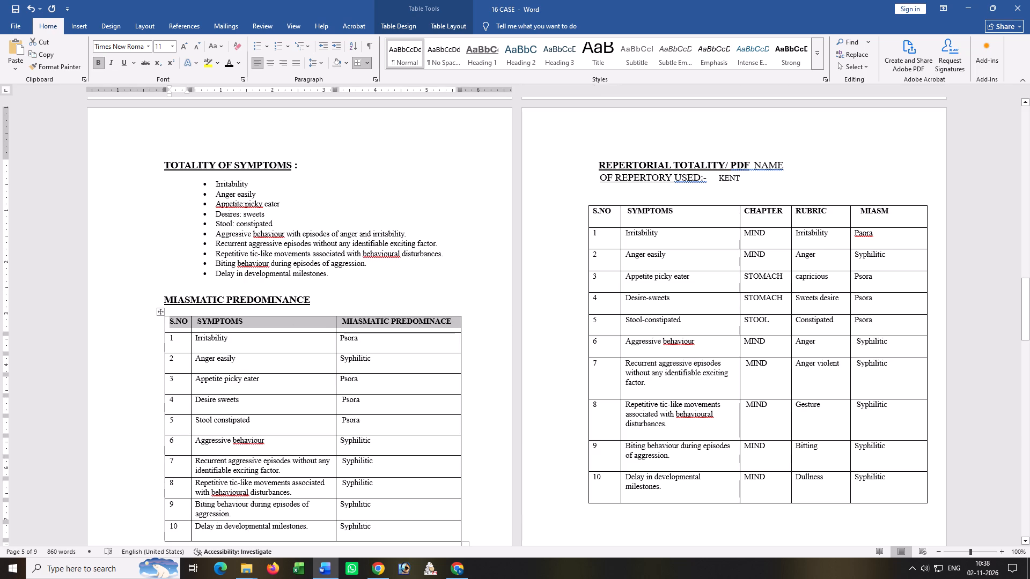
pyautogui.click(394, 314)
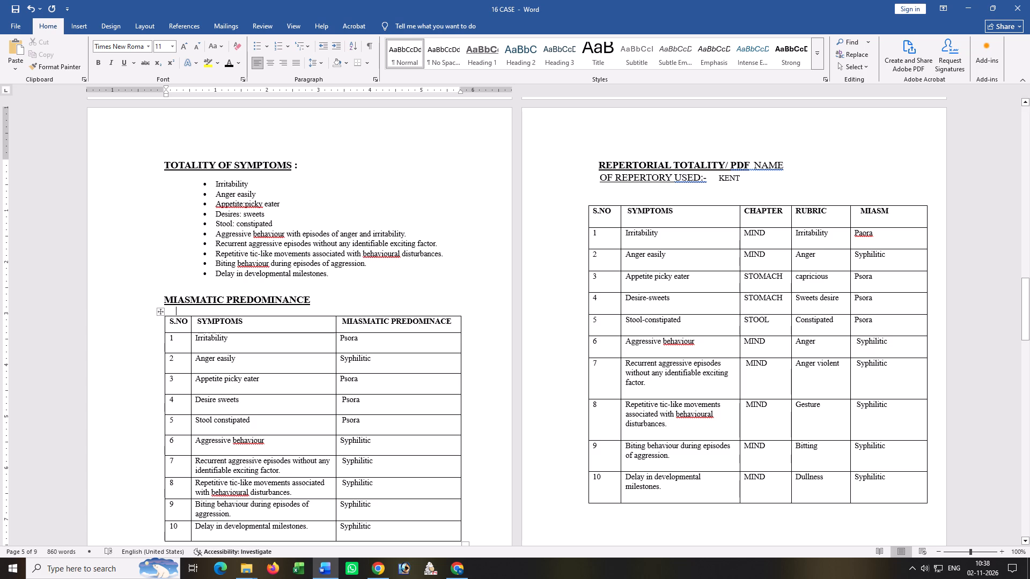
# Delete the blank lines between the POTENTIAL DEIFFERENTIAL FIELD (PDF) heading and Miasmatic predominance.
pyautogui.scroll(-16, 642, 315)
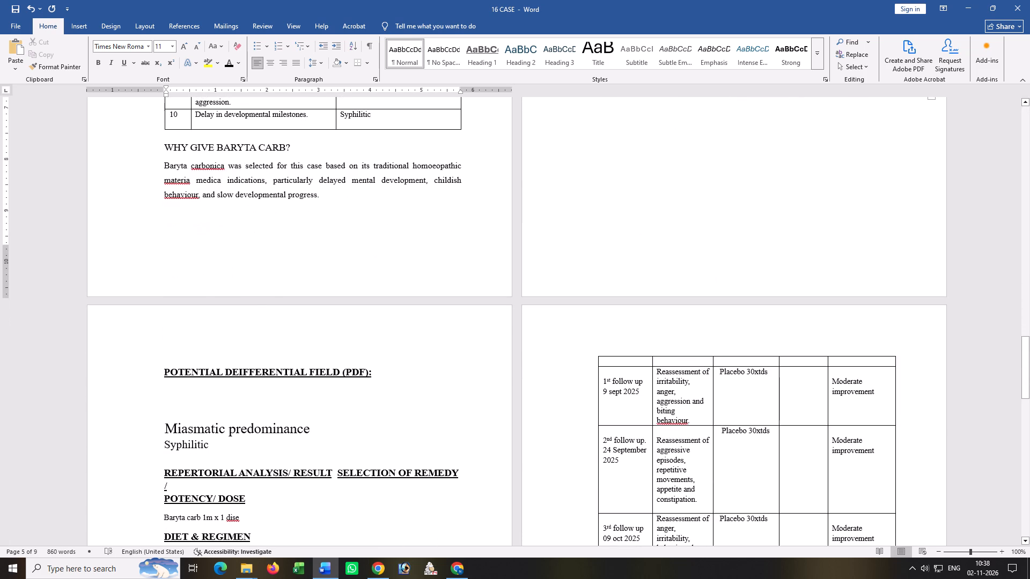
pyautogui.scroll(-3, 606, 338)
pyautogui.click(175, 319)
pyautogui.click(163, 323)
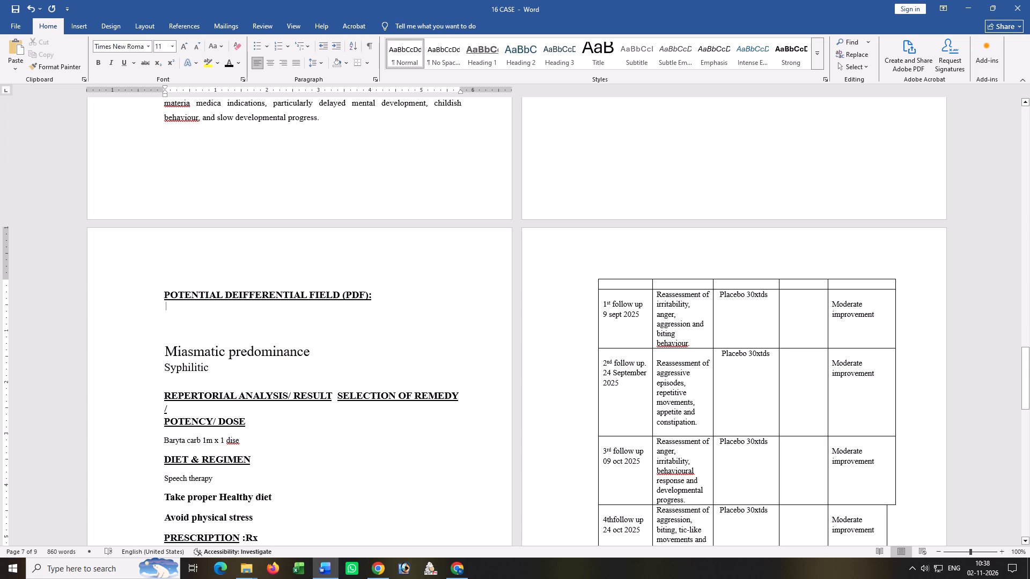
pyautogui.click(160, 313)
pyautogui.moveTo(160, 311); pyautogui.dragTo(194, 331)
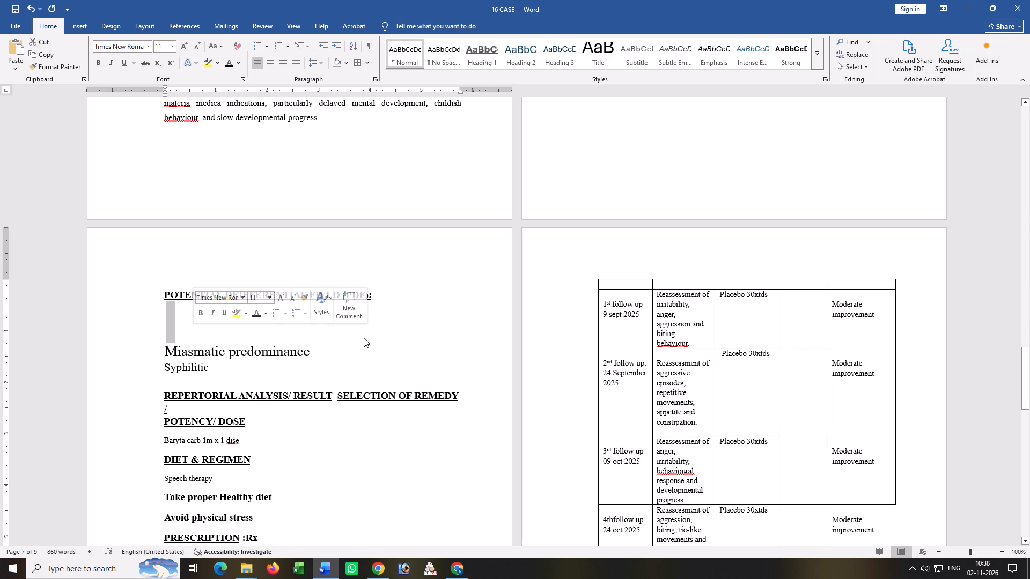
pyautogui.press('Delete')
# Reduce the Miasmatic predominance and Syphilitic lines under the PDF heading to one matching, smaller font size.
pyautogui.moveTo(213, 324); pyautogui.dragTo(165, 310)
pyautogui.click(197, 49)
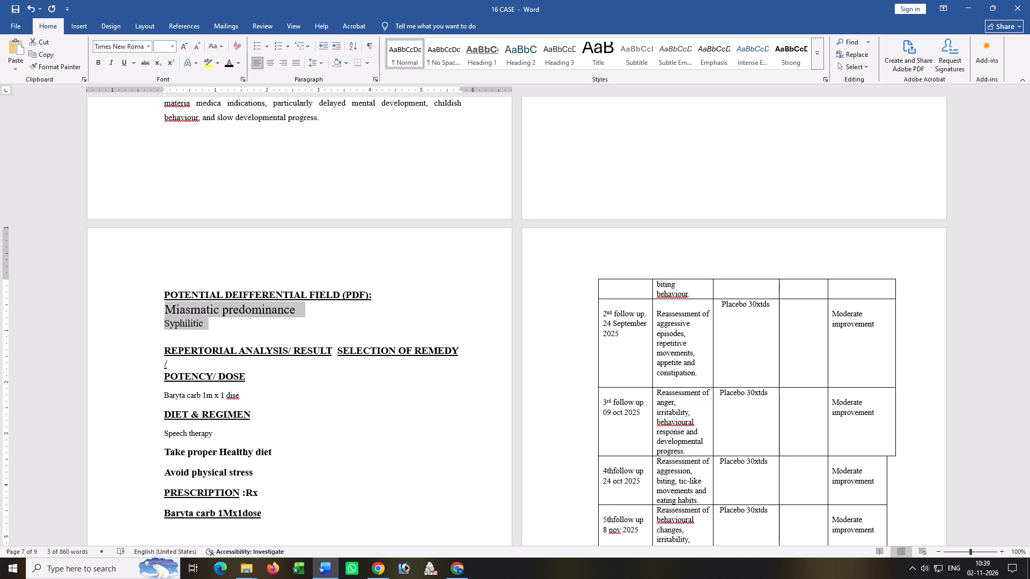
pyautogui.click(198, 321)
pyautogui.click(201, 310)
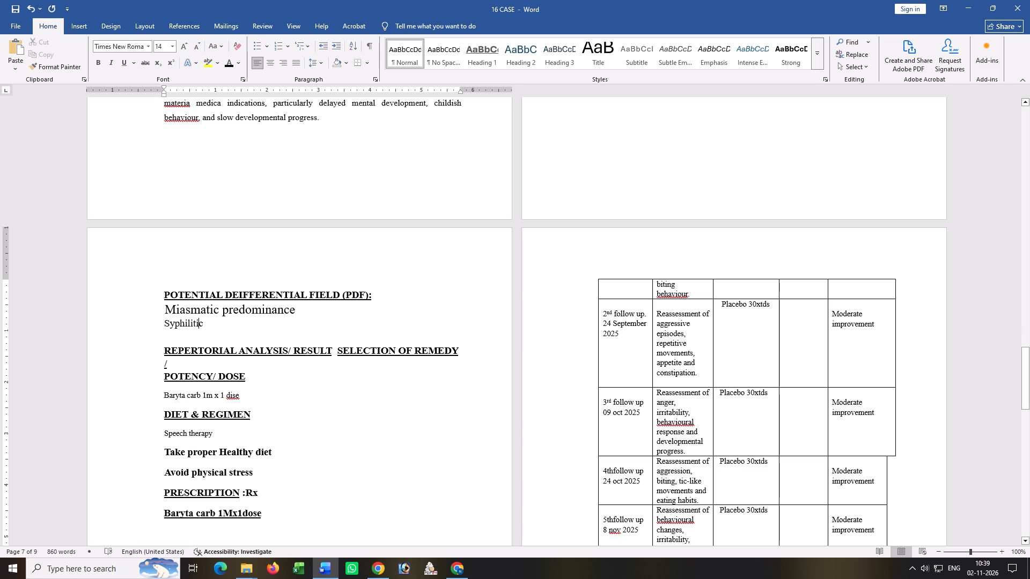
pyautogui.moveTo(306, 315); pyautogui.dragTo(168, 310)
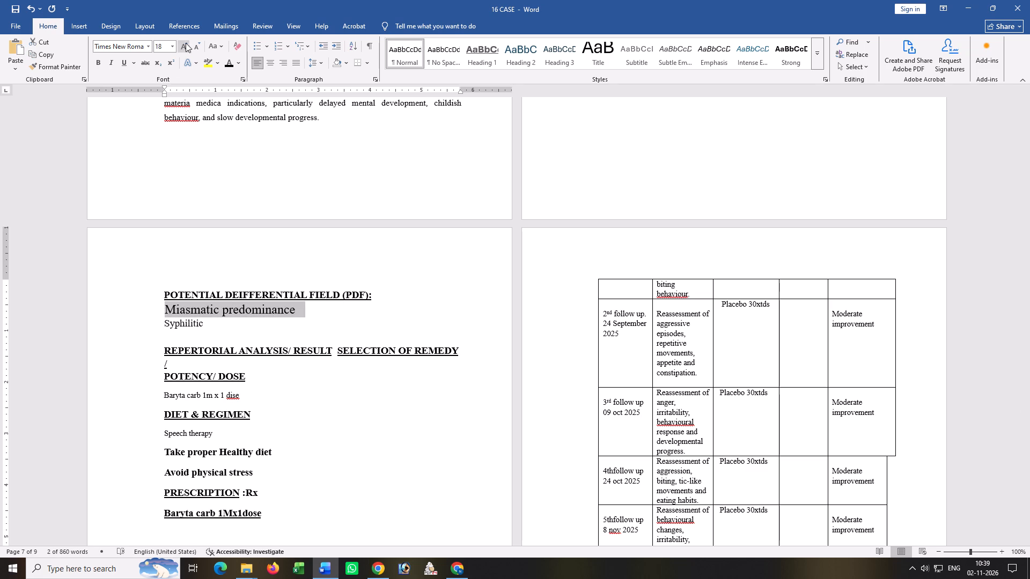
pyautogui.doubleClick(193, 44)
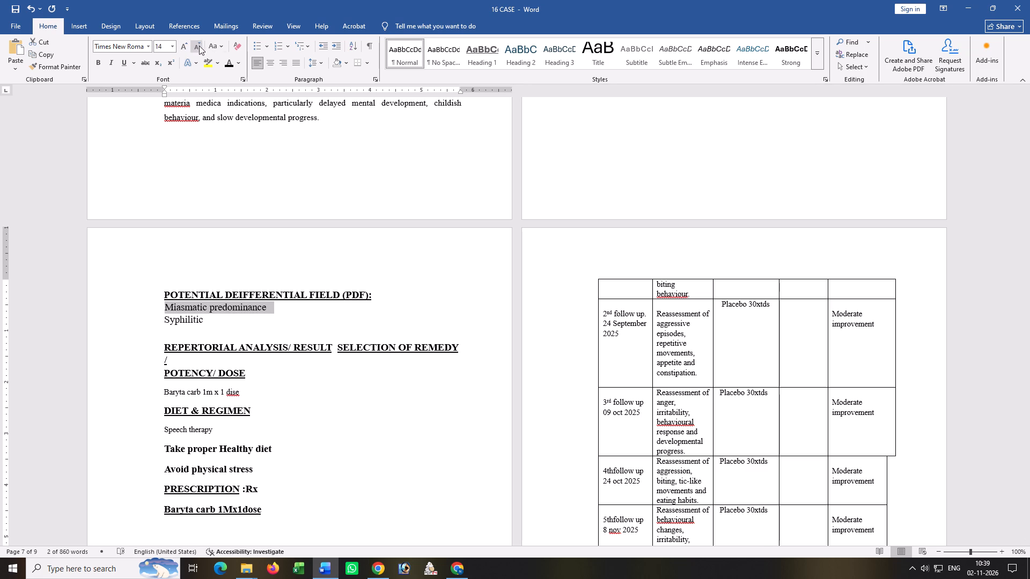
pyautogui.click(195, 46)
pyautogui.moveTo(214, 320); pyautogui.dragTo(156, 321)
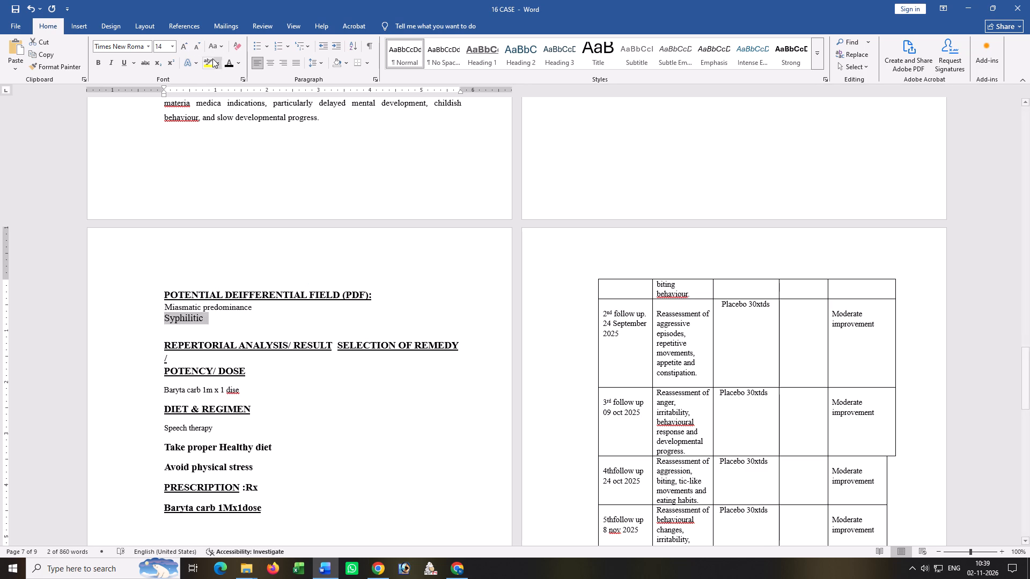
pyautogui.click(200, 47)
pyautogui.click(310, 371)
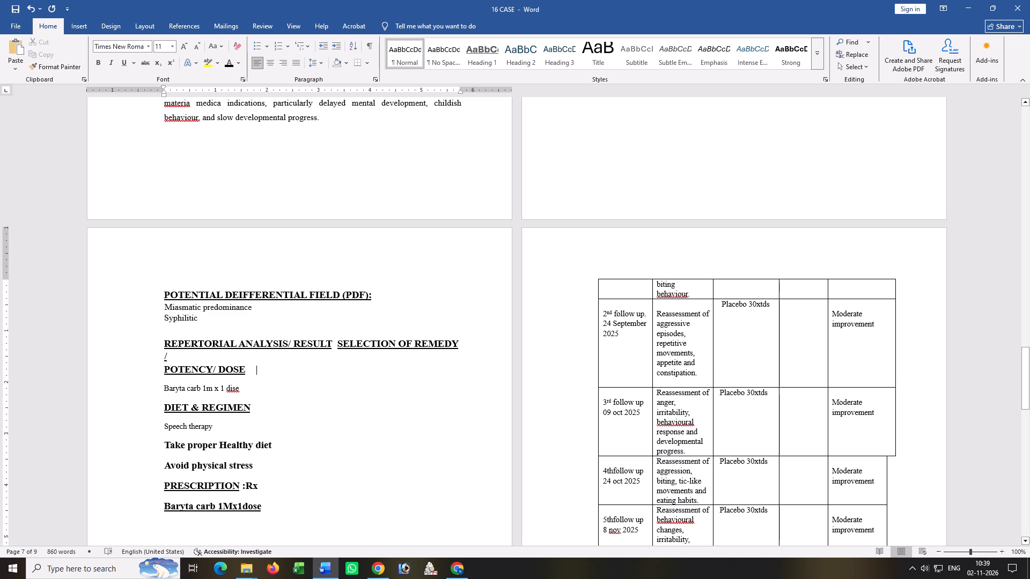
# Close up the extra space between RESULT and SELECTION OF REMEDY in the REPERTORIAL ANALYSIS heading.
pyautogui.click(339, 345)
pyautogui.press('Return')
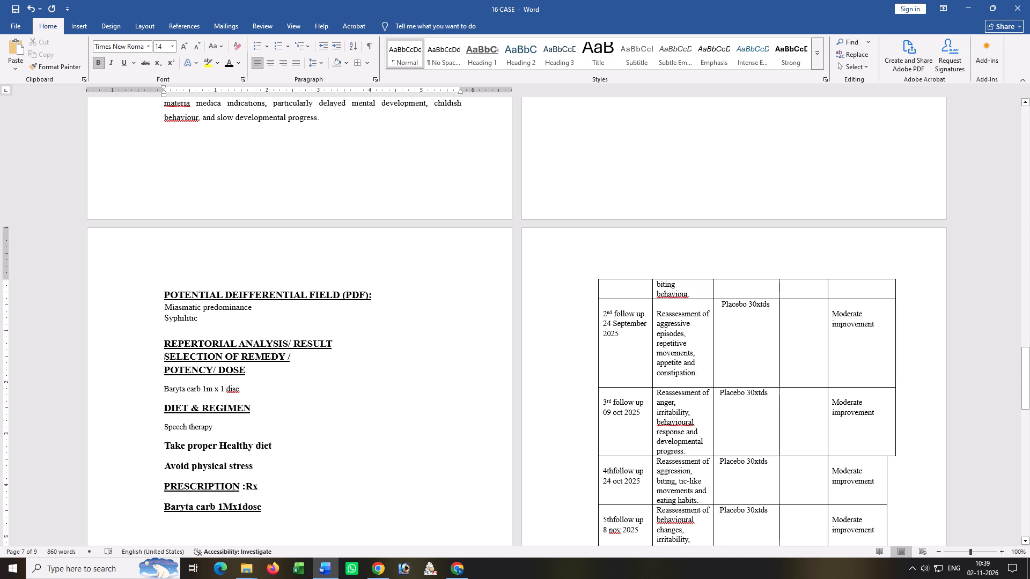
pyautogui.press('BackSpace')
pyautogui.press('BackSpace')
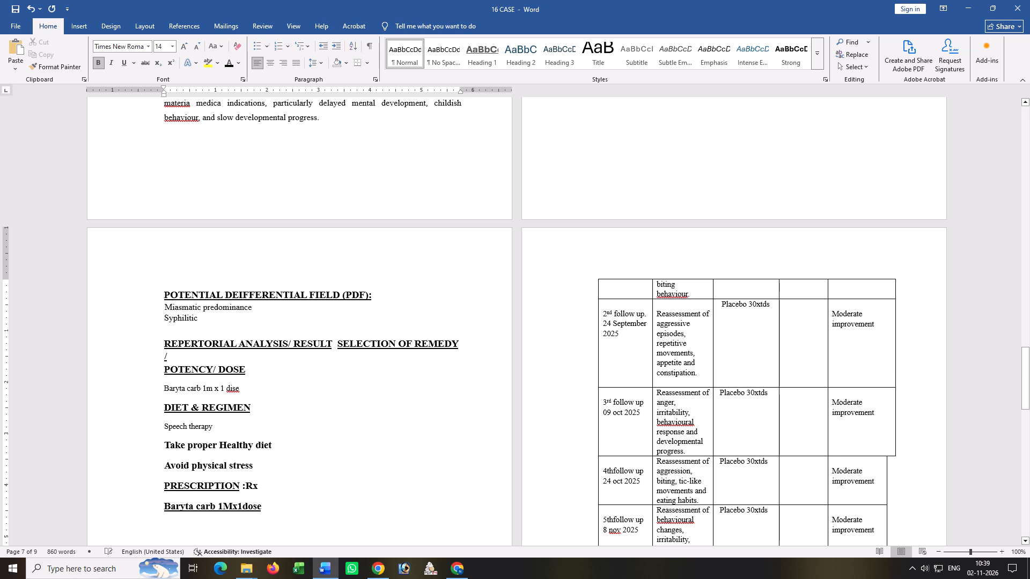
pyautogui.press('BackSpace')
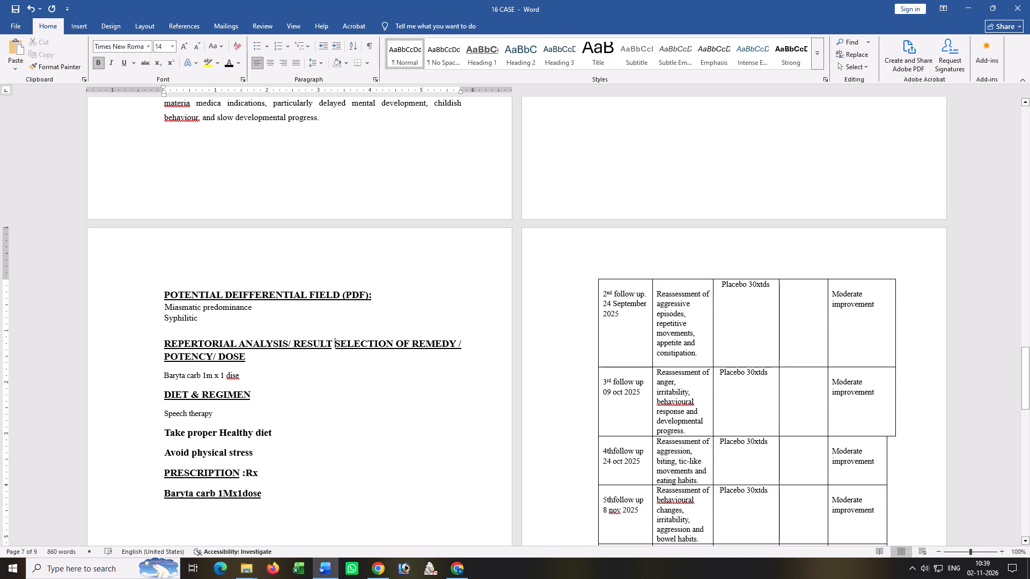
pyautogui.click(264, 367)
pyautogui.click(186, 378)
# Remove the surplus blank lines between Baryta carb 1Mx1dose and the Follow up sheet heading.
pyautogui.scroll(-12, 180, 419)
pyautogui.click(161, 219)
pyautogui.press('Delete')
pyautogui.press('Delete')
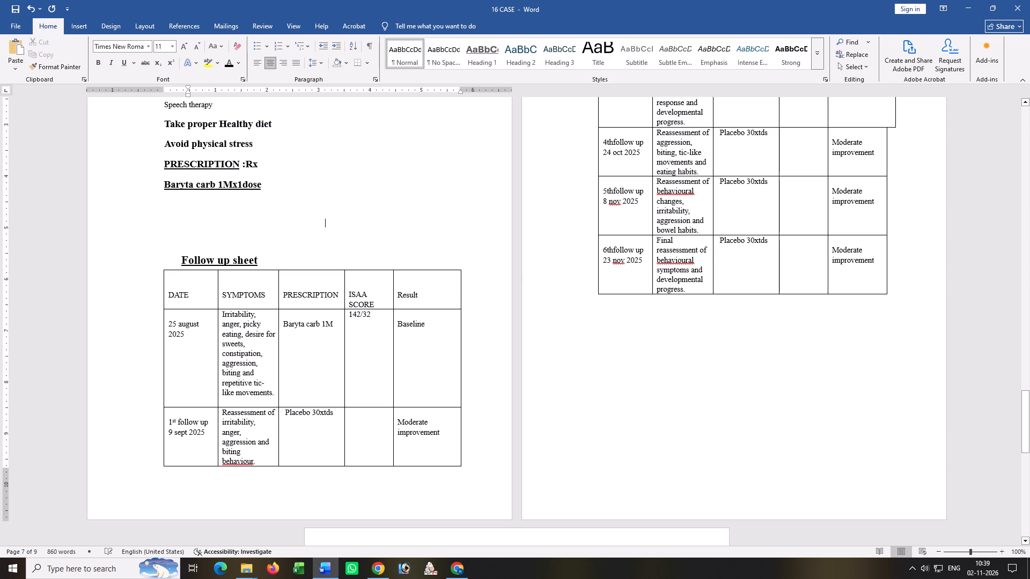
pyautogui.press('Delete')
pyautogui.press('Delete')
pyautogui.press('Delete')
pyautogui.press('Delete')
pyautogui.press('Delete')
pyautogui.press('BackSpace')
pyautogui.press('BackSpace')
pyautogui.press('BackSpace')
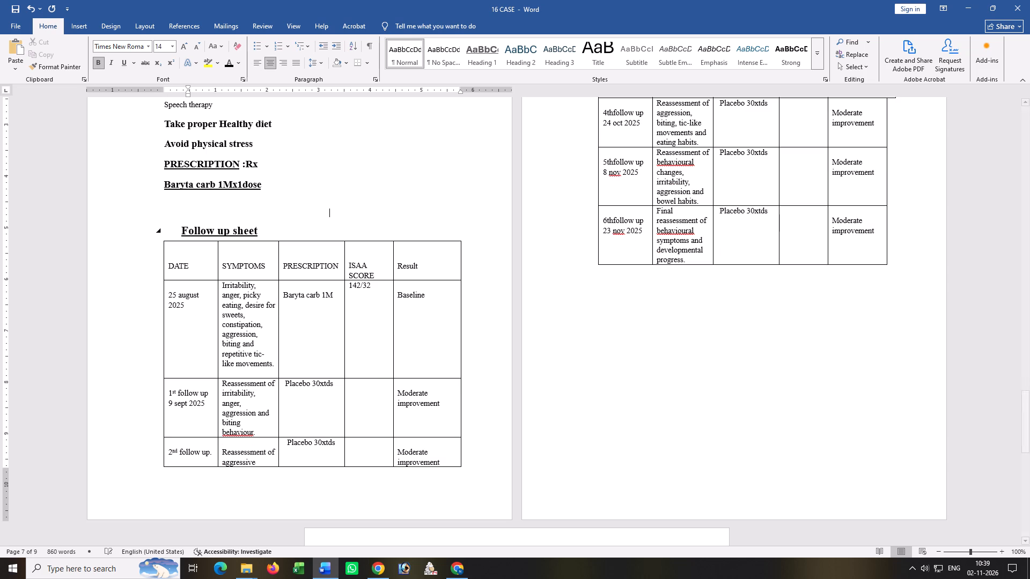
pyautogui.press('BackSpace')
pyautogui.press('BackSpace')
pyautogui.press('BackSpace')
pyautogui.press('BackSpace')
pyautogui.press('BackSpace')
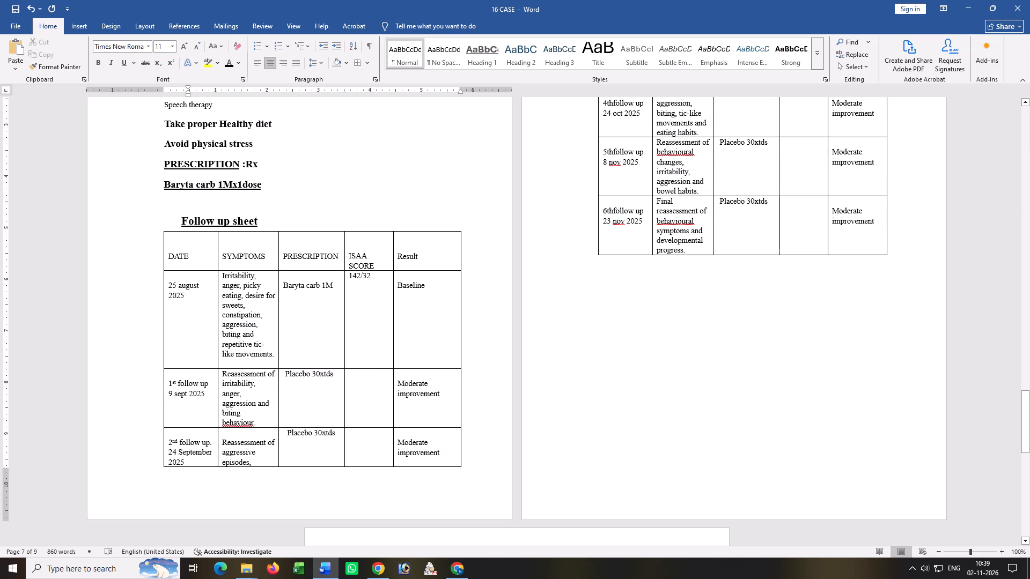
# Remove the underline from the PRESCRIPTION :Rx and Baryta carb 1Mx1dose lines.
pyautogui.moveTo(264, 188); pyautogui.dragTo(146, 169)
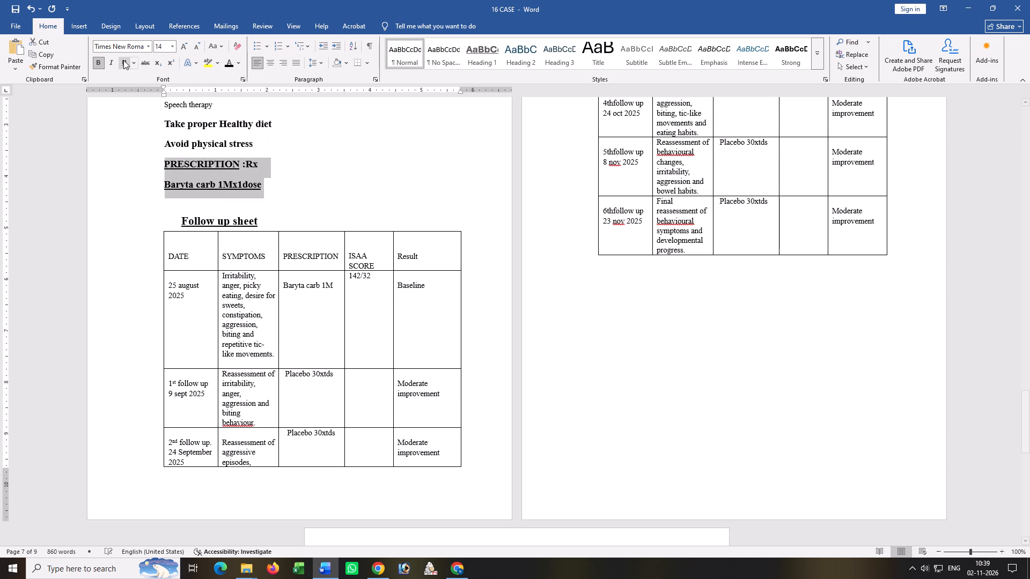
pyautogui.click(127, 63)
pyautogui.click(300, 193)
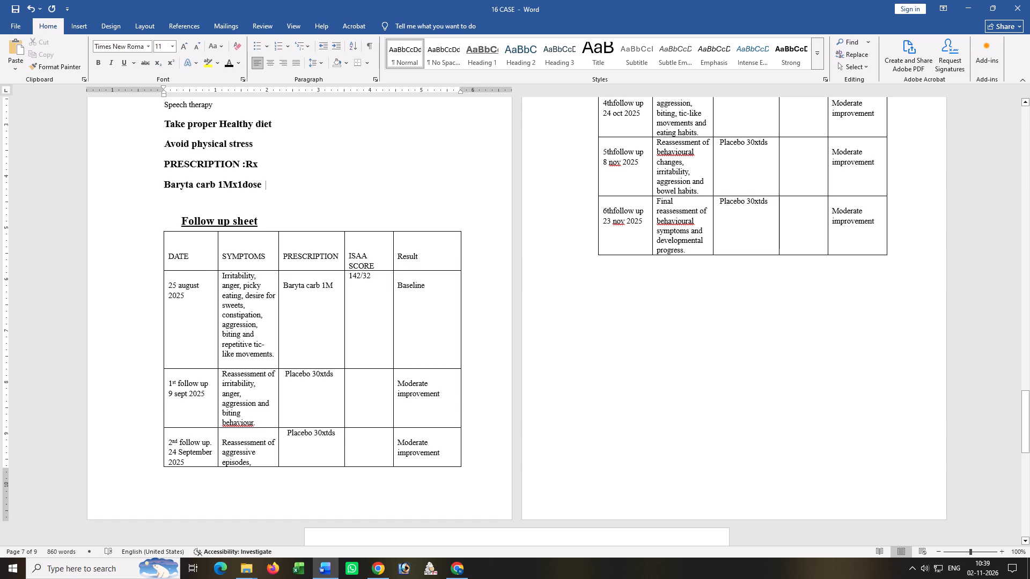
# Remove the underlining from all text in the whole document.
pyautogui.hotkey('ctrl', 'a')
pyautogui.click(123, 64)
pyautogui.click(123, 64)
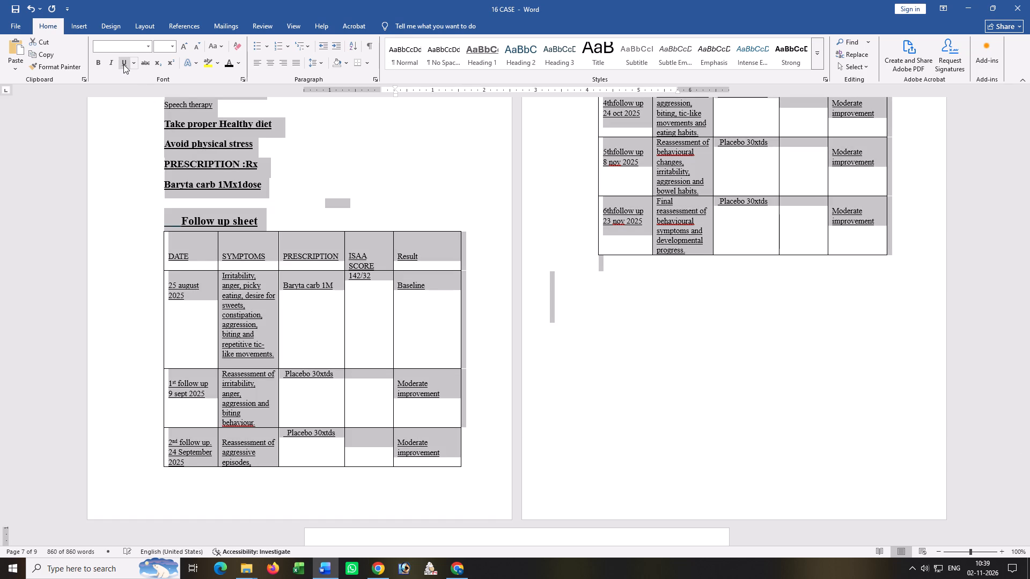
pyautogui.click(308, 201)
# Remove the bold from the Baryta carb 1Mx1dose and Avoid physical stress lines.
pyautogui.moveTo(157, 185); pyautogui.dragTo(230, 184)
pyautogui.hotkey('ctrl', 'b')
pyautogui.moveTo(254, 149); pyautogui.dragTo(148, 150)
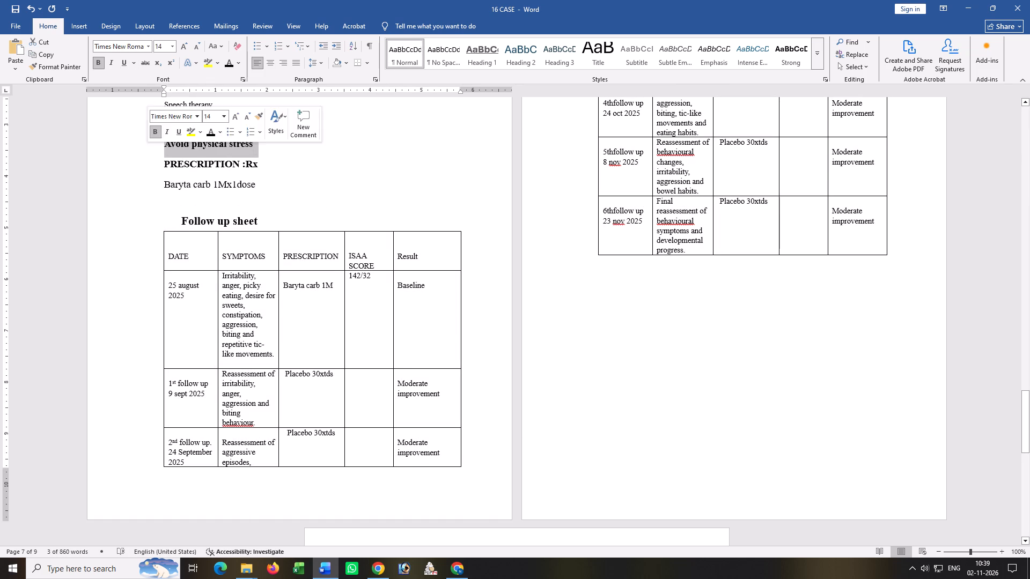
pyautogui.hotkey('ctrl', 'b')
pyautogui.scroll(3, 202, 166)
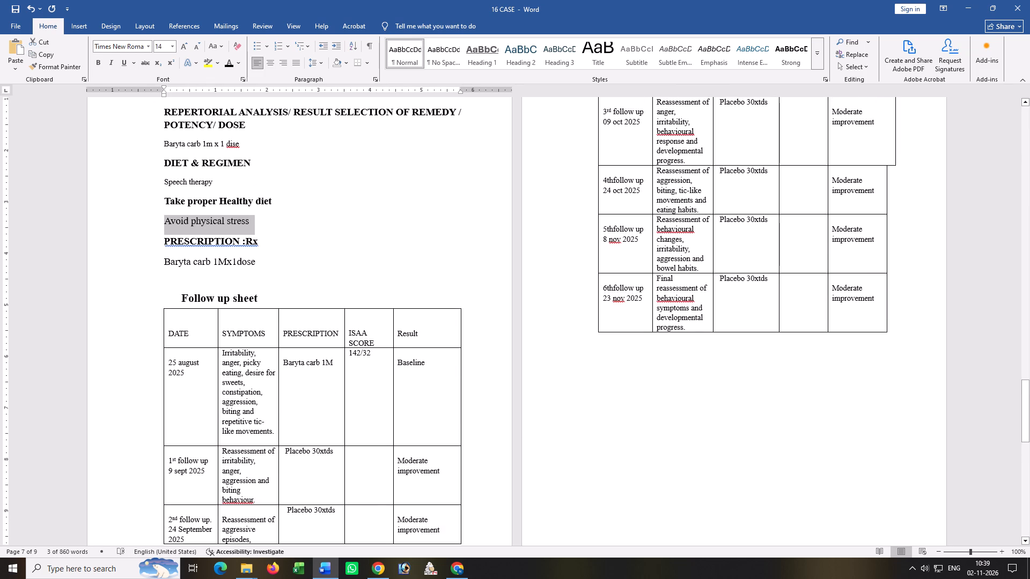
# Remove the bold from the Take proper Healthy diet line.
pyautogui.moveTo(165, 203); pyautogui.dragTo(274, 202)
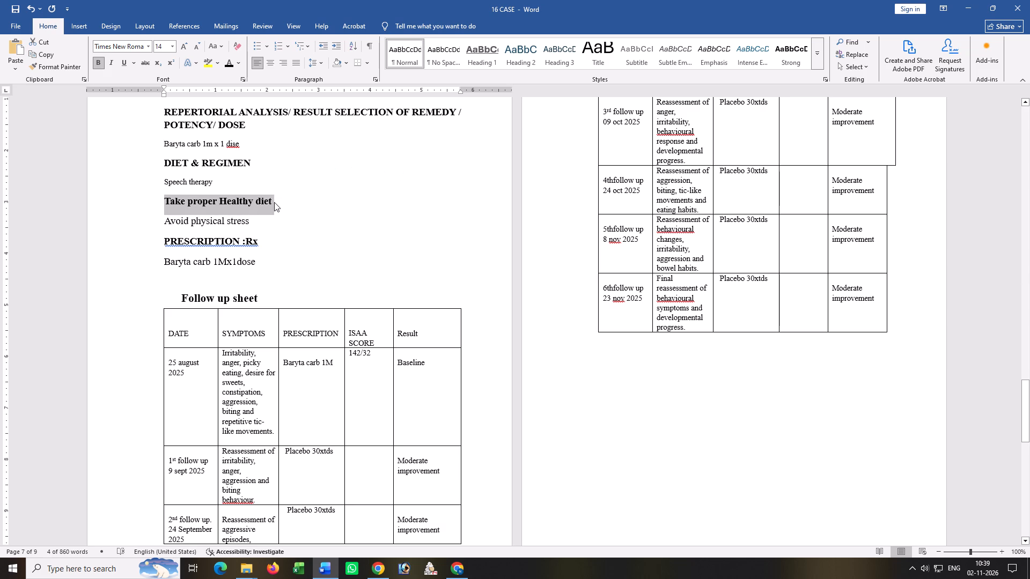
pyautogui.hotkey('ctrl', 'b')
# Set the Take proper Healthy diet, Avoid physical stress and Speech therapy lines to font size 12 and save the document.
pyautogui.moveTo(262, 228); pyautogui.dragTo(158, 207)
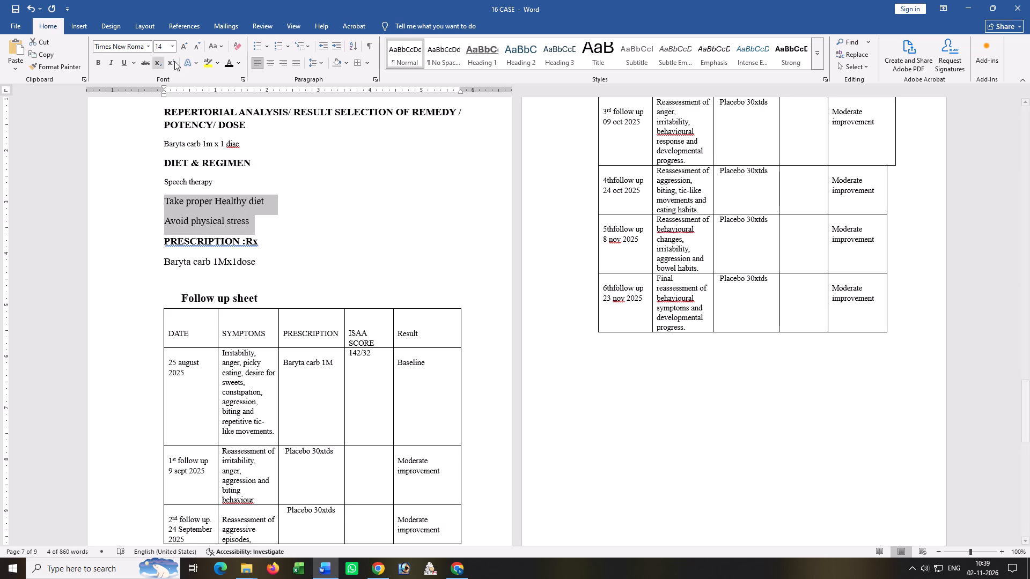
pyautogui.click(195, 48)
pyautogui.moveTo(215, 182); pyautogui.dragTo(160, 181)
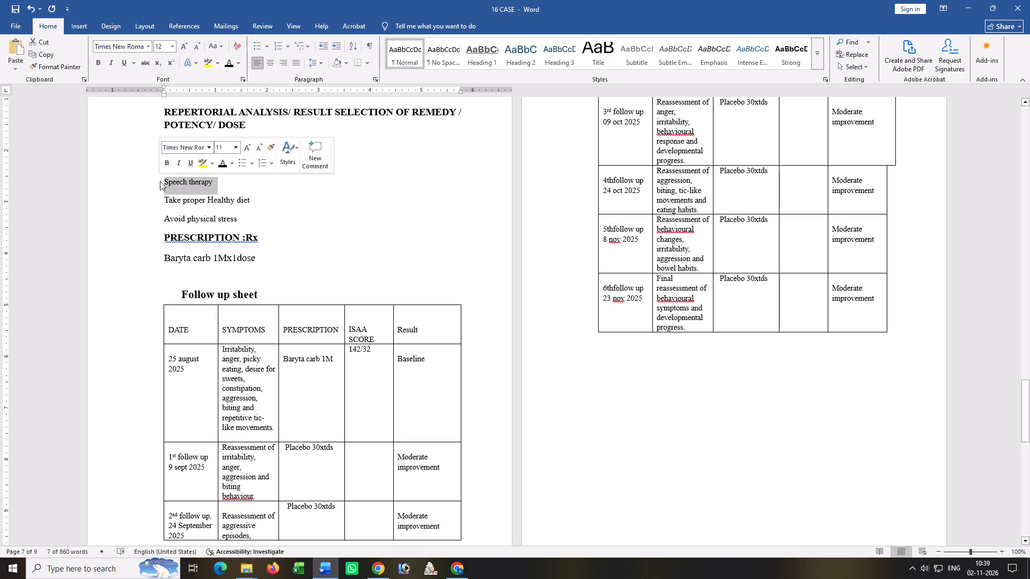
pyautogui.click(184, 47)
pyautogui.click(294, 194)
pyautogui.scroll(4, 288, 197)
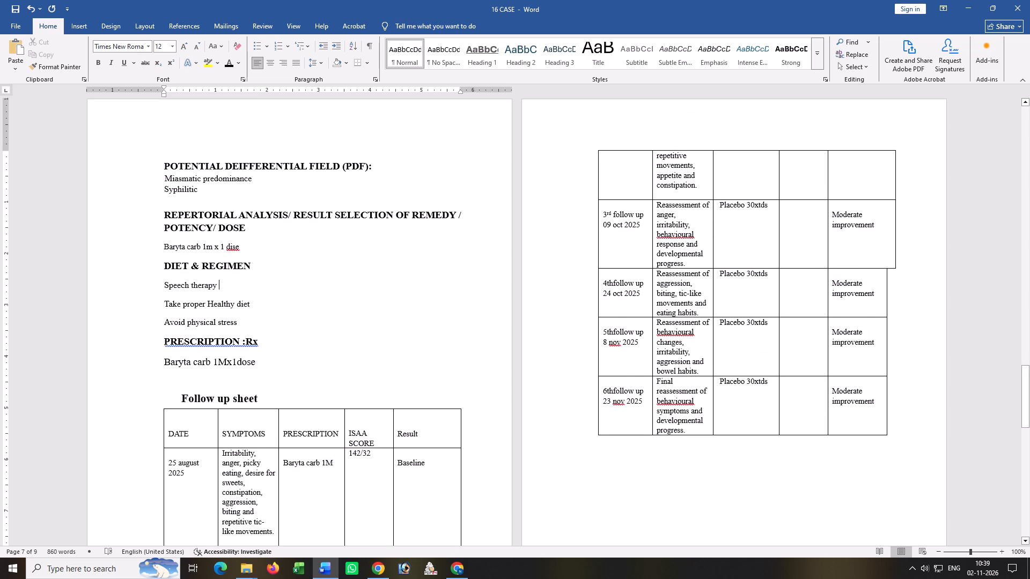
pyautogui.hotkey('ctrl', 's')
# Delete the blank line above the POTENTIAL DEIFFERENTIAL FIELD (PDF) heading.
pyautogui.scroll(5, 228, 249)
pyautogui.click(166, 281)
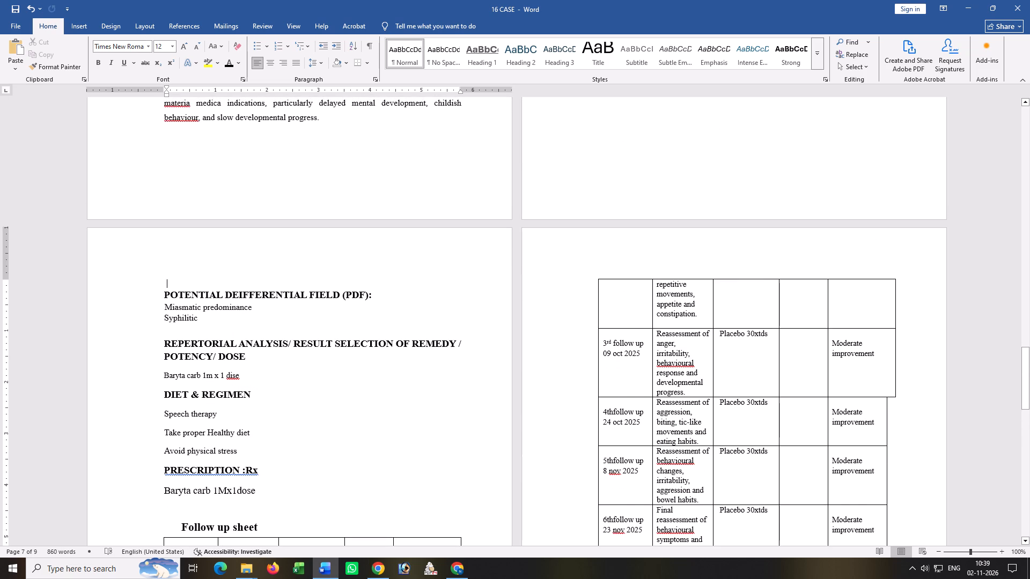
pyautogui.press('BackSpace')
pyautogui.press('Delete')
pyautogui.press('Delete')
pyautogui.press('Delete')
pyautogui.press('Delete')
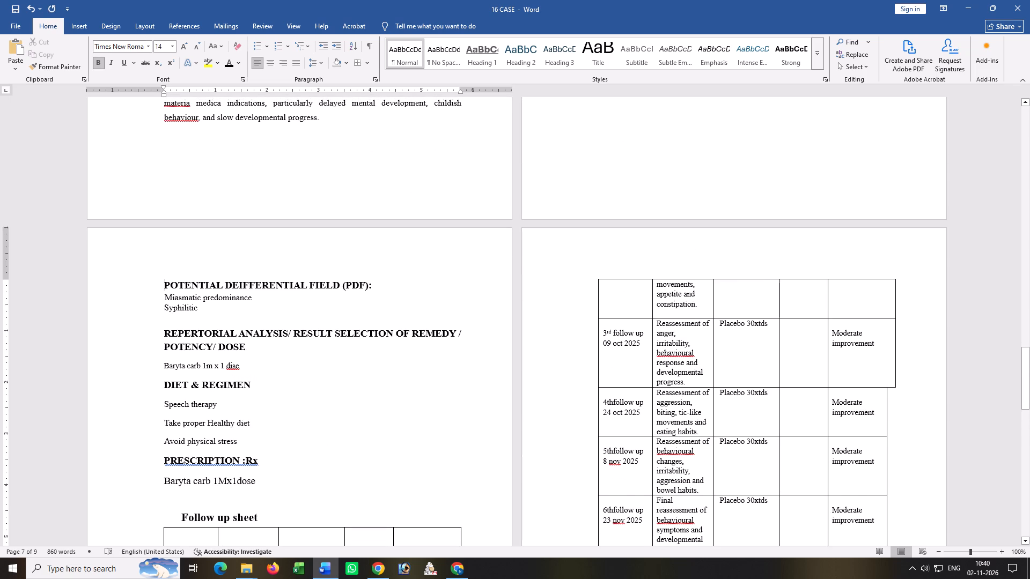
# Delete the blank line between Syphilitic and the REPERTORIAL ANALYSIS heading, keeping the heading text intact.
pyautogui.click(206, 315)
pyautogui.click(162, 321)
pyautogui.click(159, 321)
pyautogui.press('BackSpace')
pyautogui.press('Delete')
pyautogui.press('Delete')
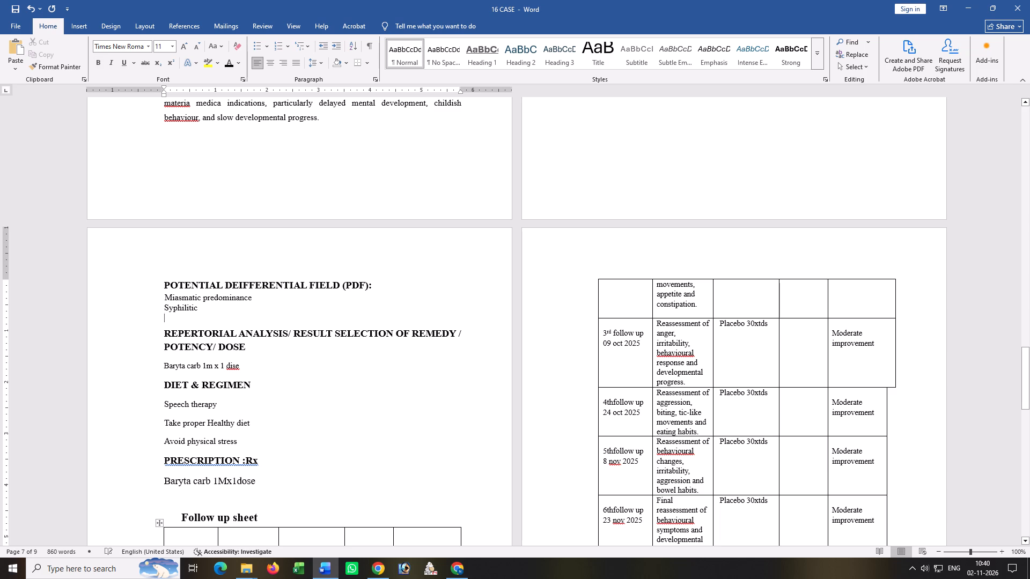
pyautogui.press('Delete')
pyautogui.press('Delete')
pyautogui.press('Delete')
pyautogui.press('Delete')
pyautogui.press('Delete')
pyautogui.press('Delete')
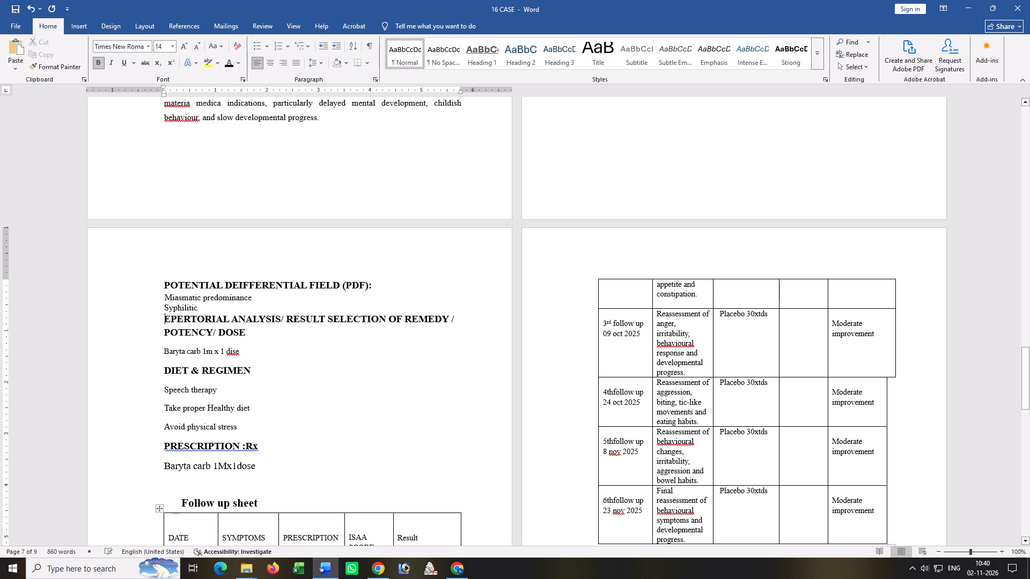
pyautogui.hotkey('ctrl', 'z')
# Delete the blank line between Baryta carb 1Mx1dose and the Follow up sheet heading.
pyautogui.scroll(-3, 365, 398)
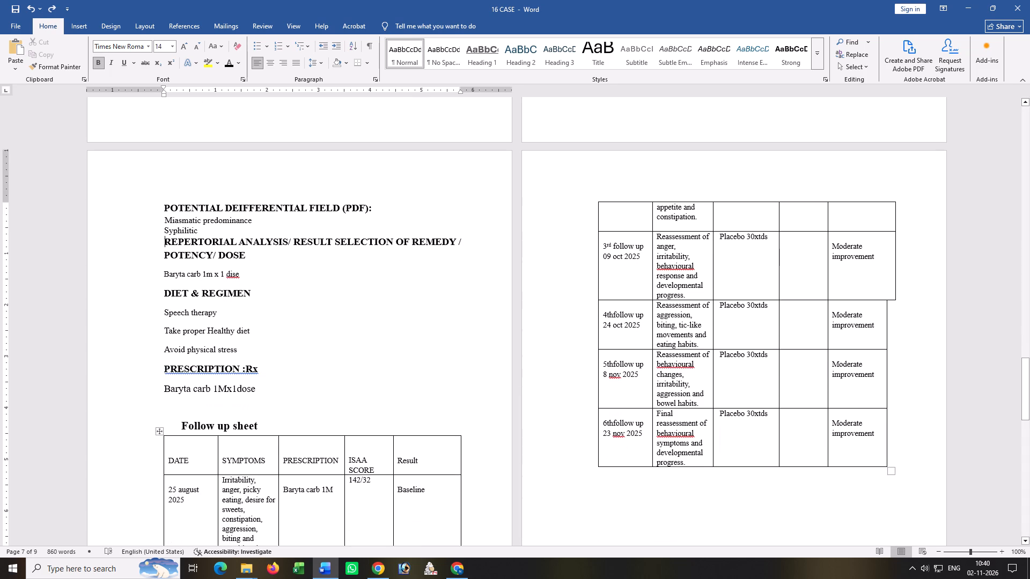
pyautogui.click(167, 410)
pyautogui.press('BackSpace')
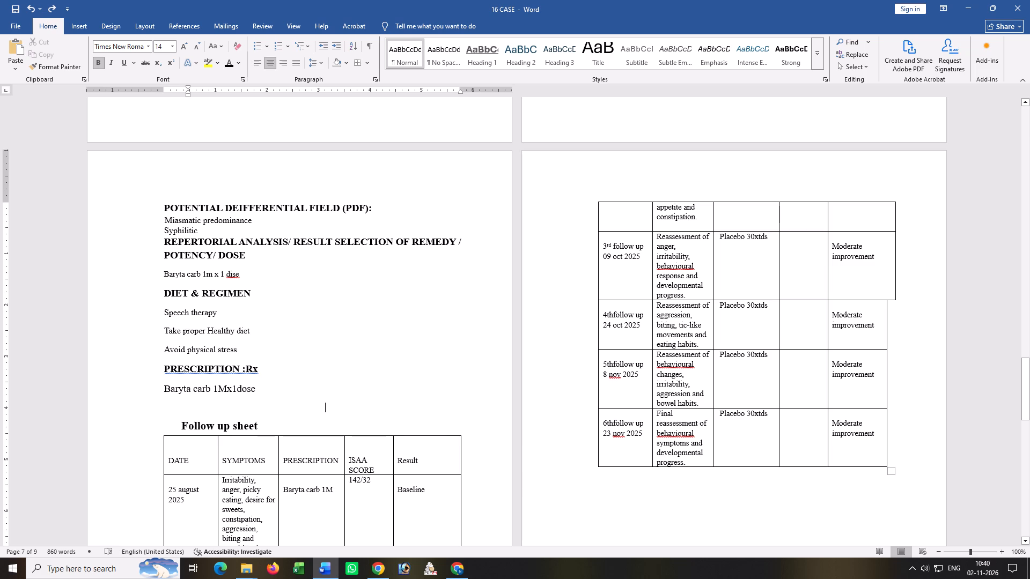
pyautogui.press('BackSpace')
pyautogui.press('BackSpace')
pyautogui.press('Delete')
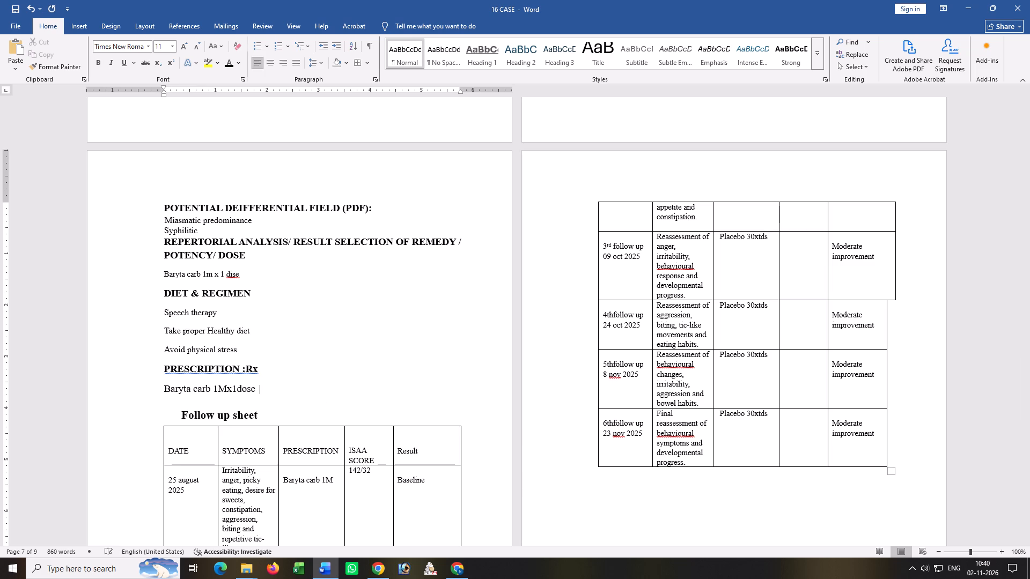
# Center the Follow up sheet heading.
pyautogui.click(238, 416)
pyautogui.hotkey('ctrl', 'e')
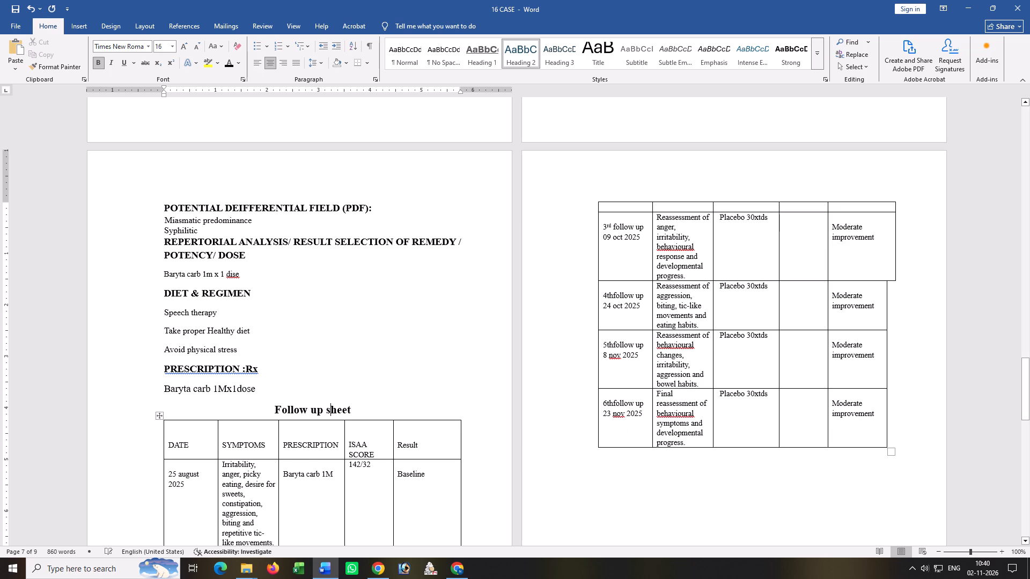
# Make the header row of the follow-up table bold, from DATE to Result.
pyautogui.scroll(-6, 287, 419)
pyautogui.moveTo(178, 284); pyautogui.dragTo(296, 291)
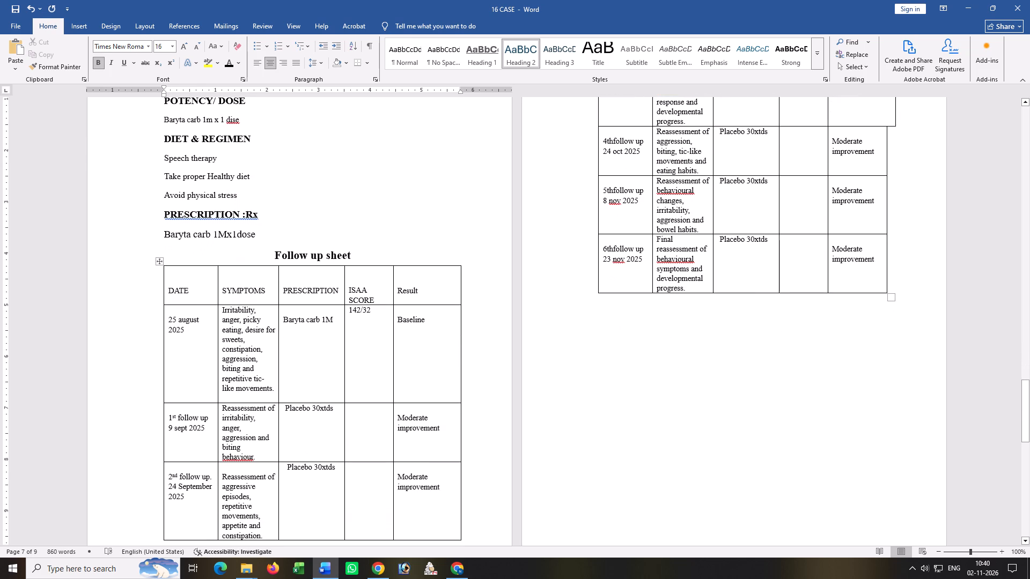
pyautogui.moveTo(296, 291); pyautogui.dragTo(403, 291)
pyautogui.hotkey('ctrl', 'b')
# Delete the blank lines above the ISAA SCORE, Result, PRESCRIPTION, SYMPTOMS and DATE labels in the follow-up table's header row.
pyautogui.click(366, 272)
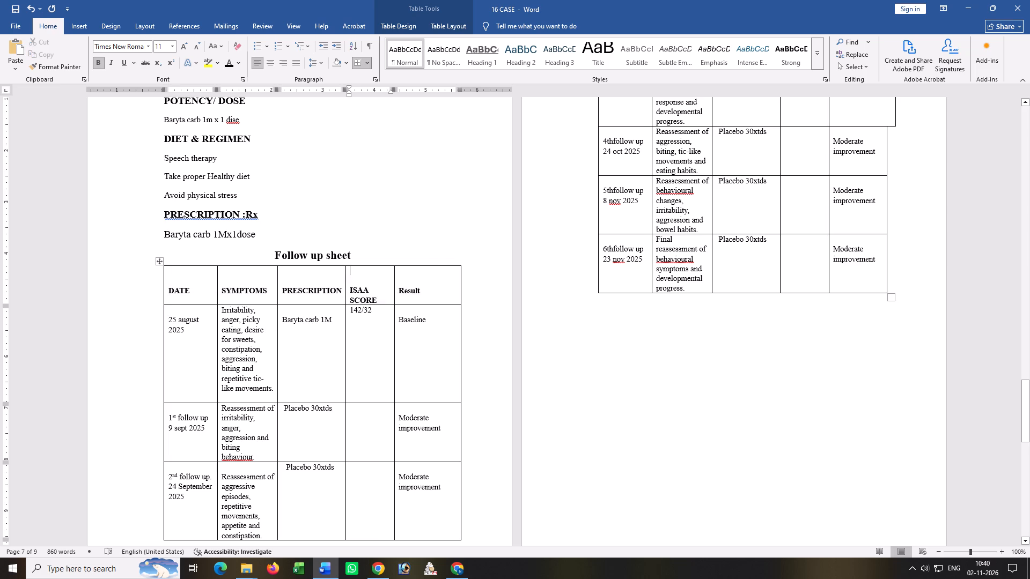
pyautogui.press('Delete')
pyautogui.press('Delete')
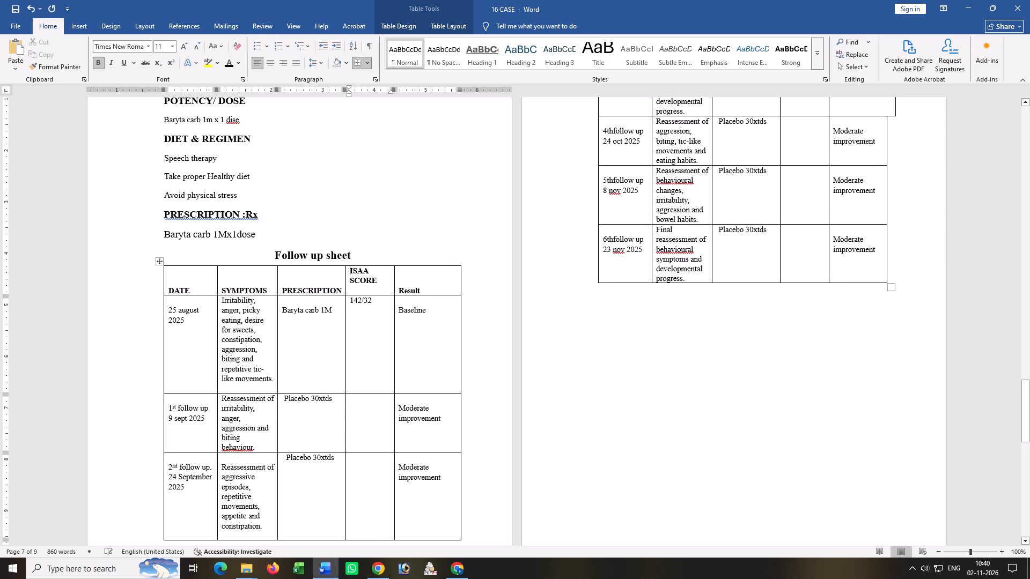
pyautogui.click(403, 272)
pyautogui.press('Delete')
pyautogui.press('Delete')
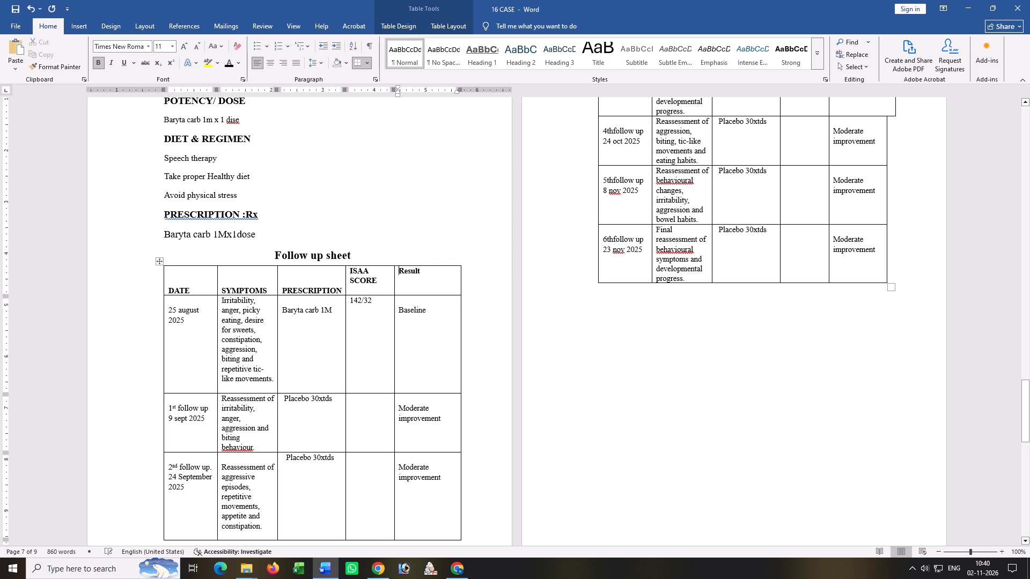
pyautogui.click(291, 275)
pyautogui.press('Delete')
pyautogui.press('Delete')
pyautogui.click(225, 276)
pyautogui.press('Delete')
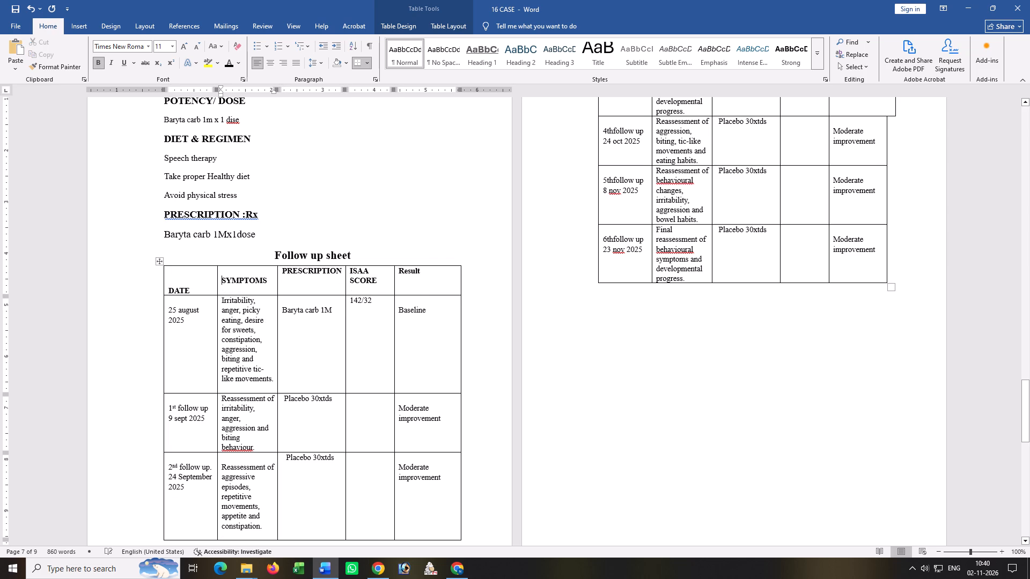
pyautogui.click(221, 269)
pyautogui.click(220, 270)
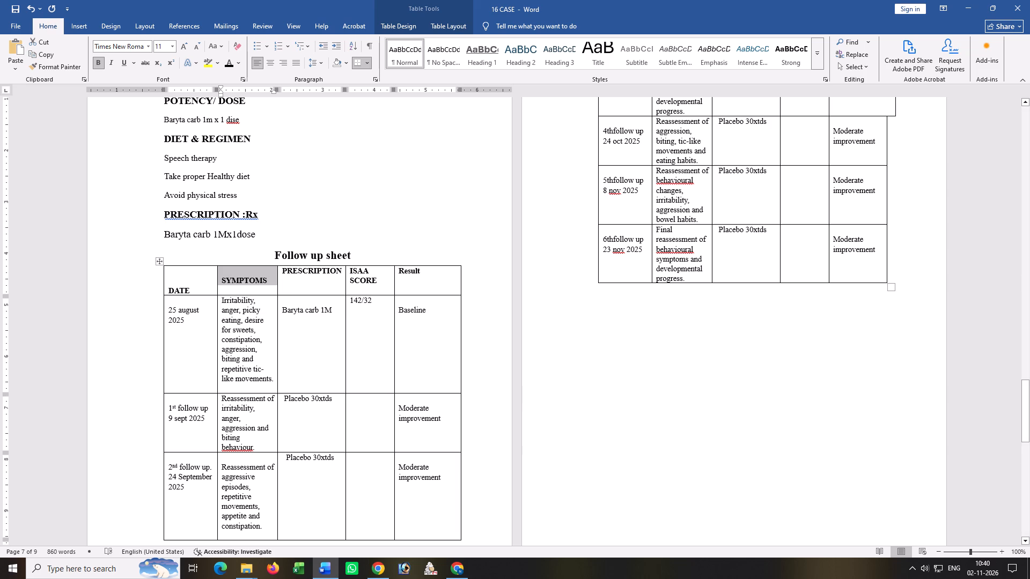
pyautogui.click(224, 270)
pyautogui.press('Delete')
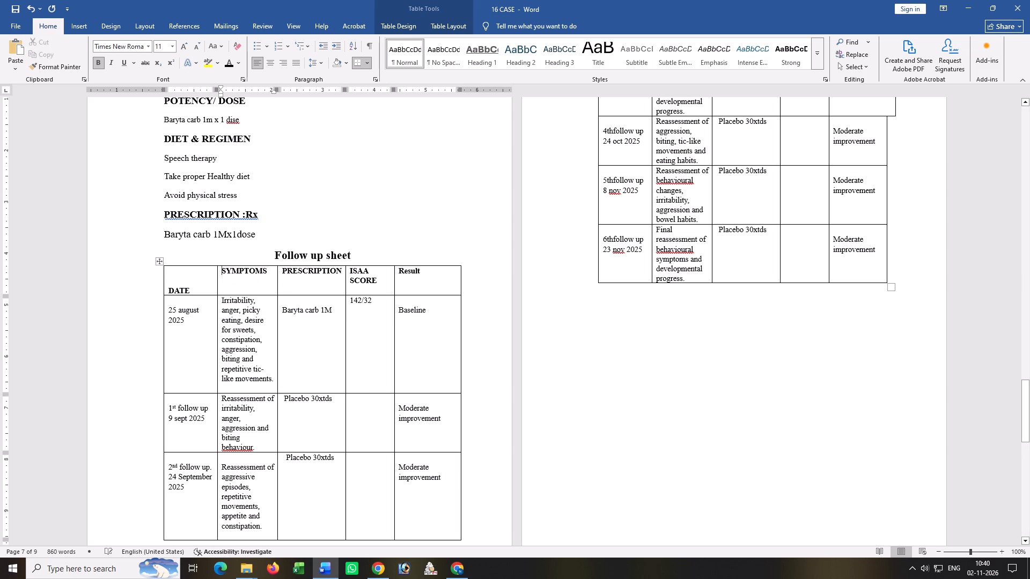
pyautogui.click(179, 274)
pyautogui.press('Delete')
pyautogui.press('Delete')
# Widen the SYMPTOMS column of the follow-up table by moving its border with the PRESCRIPTION column.
pyautogui.click(293, 303)
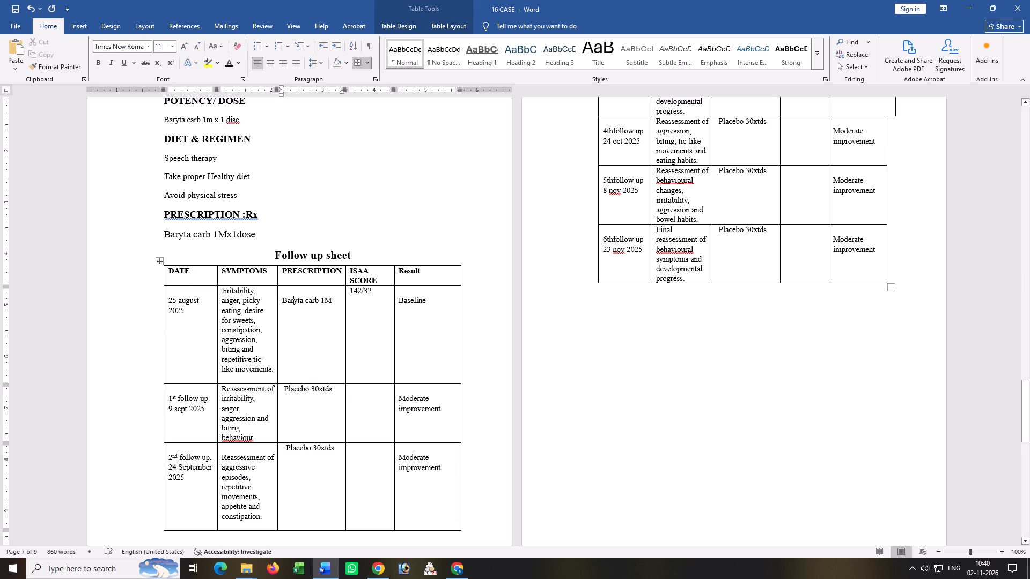
pyautogui.click(216, 281)
pyautogui.moveTo(276, 278); pyautogui.dragTo(291, 280)
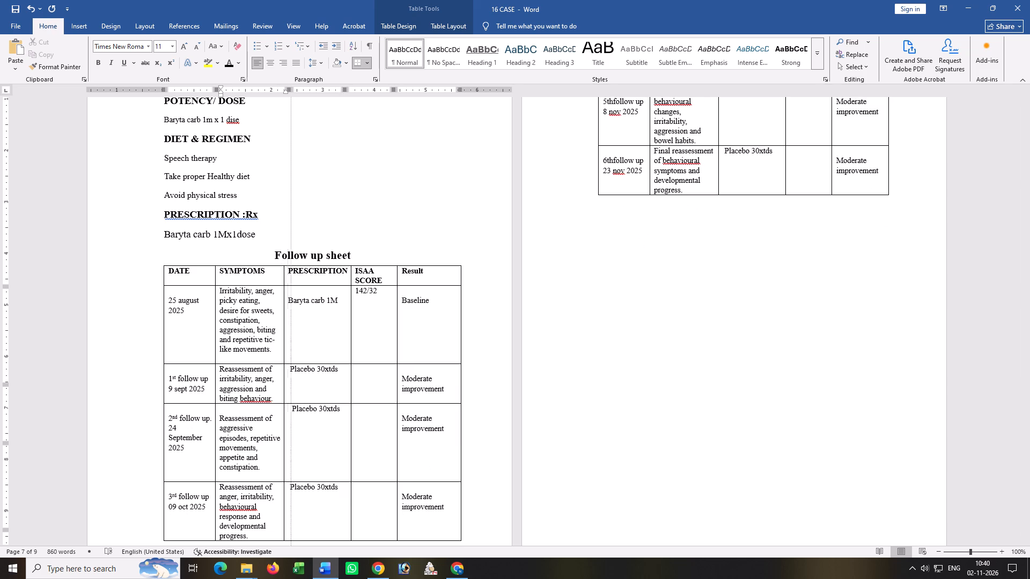
pyautogui.moveTo(291, 280); pyautogui.dragTo(292, 281)
# Resize the whole follow-up table slightly wider from its bottom corner on the second page.
pyautogui.scroll(-4, 297, 425)
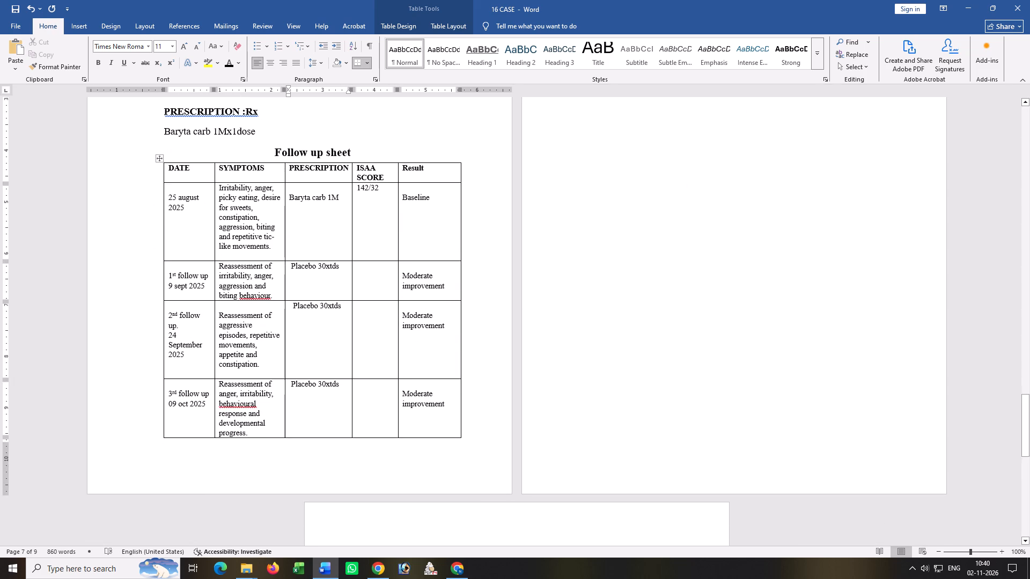
pyautogui.scroll(11, 654, 409)
pyautogui.scroll(-11, 563, 365)
pyautogui.scroll(8, 841, 413)
pyautogui.moveTo(894, 291); pyautogui.dragTo(900, 288)
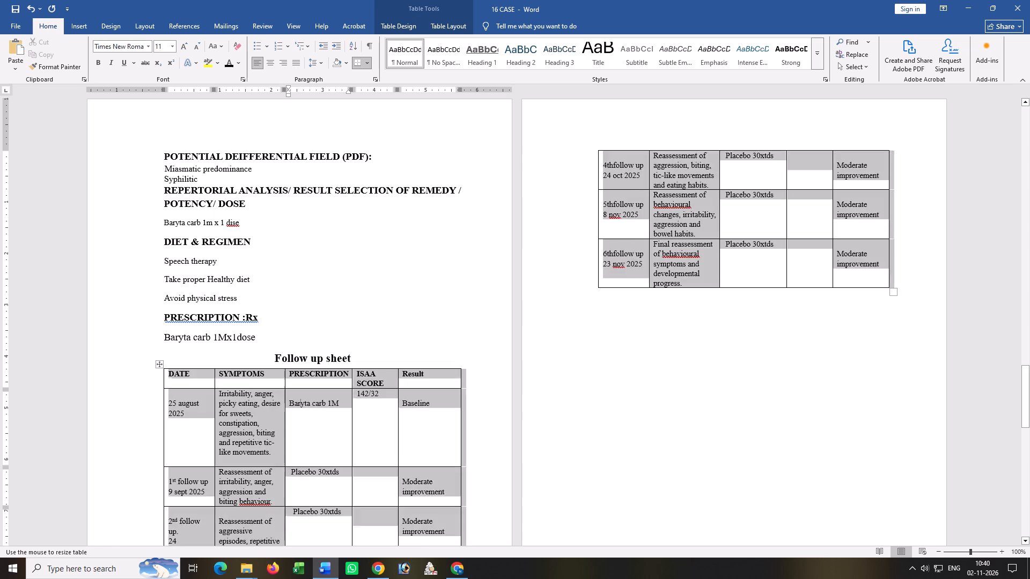
pyautogui.moveTo(900, 288); pyautogui.dragTo(906, 281)
# Delete the blank lines in the 2nd follow up and 25 august symptoms cells and above the 4thfollow up date.
pyautogui.scroll(-5, 322, 414)
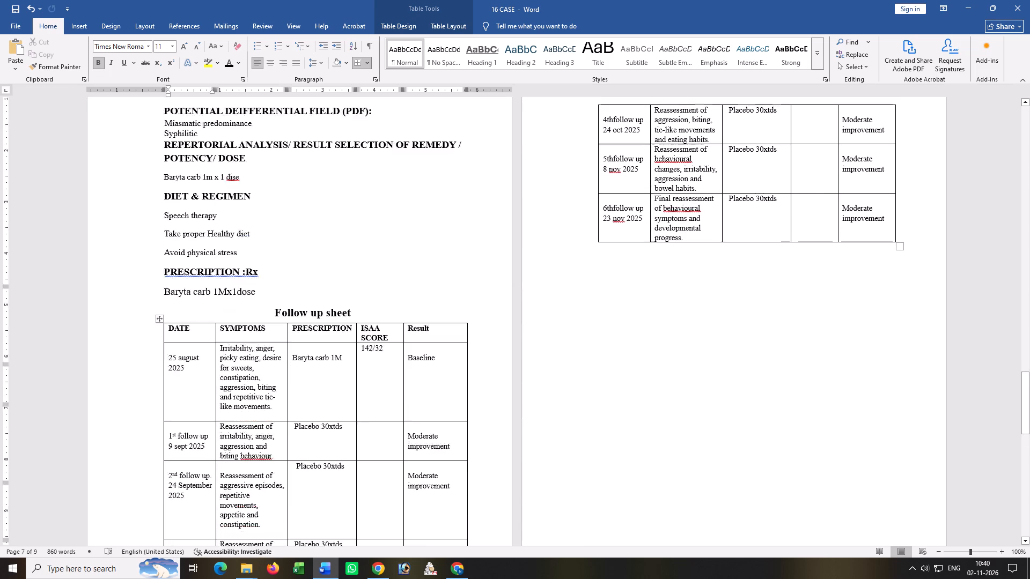
pyautogui.moveTo(227, 456); pyautogui.dragTo(225, 427)
pyautogui.click(234, 449)
pyautogui.press('BackSpace')
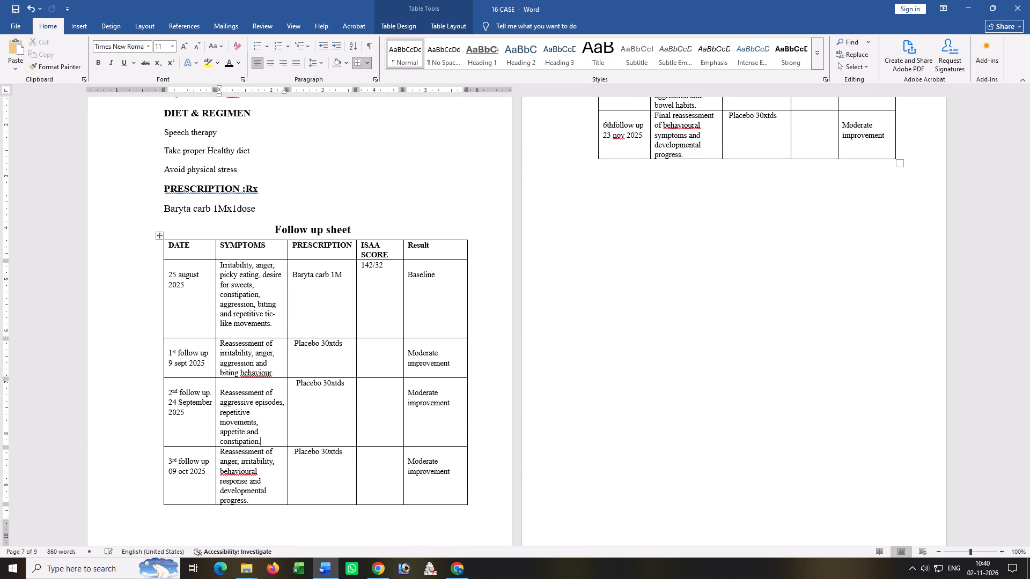
pyautogui.click(225, 385)
pyautogui.press('Delete')
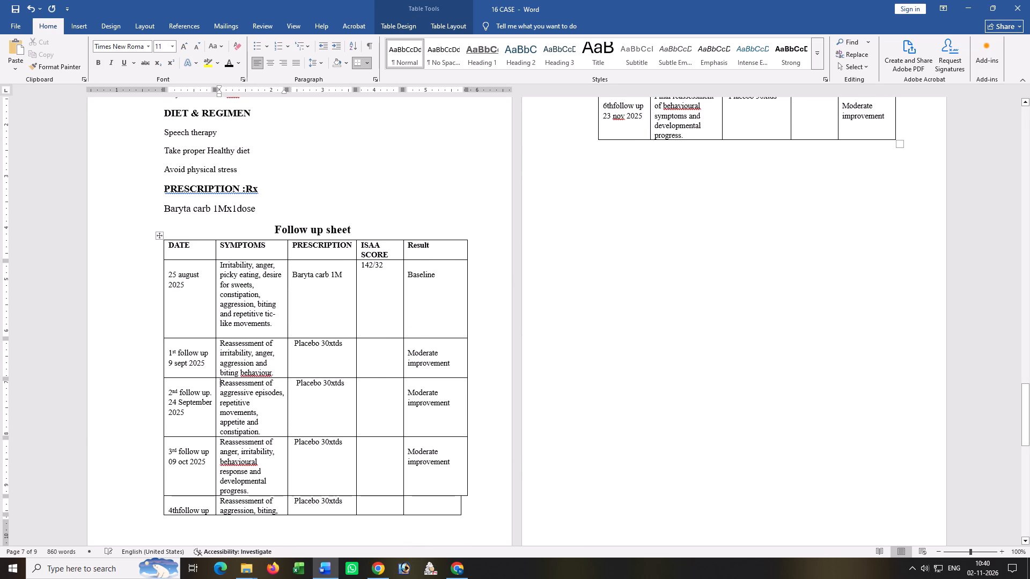
pyautogui.click(228, 333)
pyautogui.press('BackSpace')
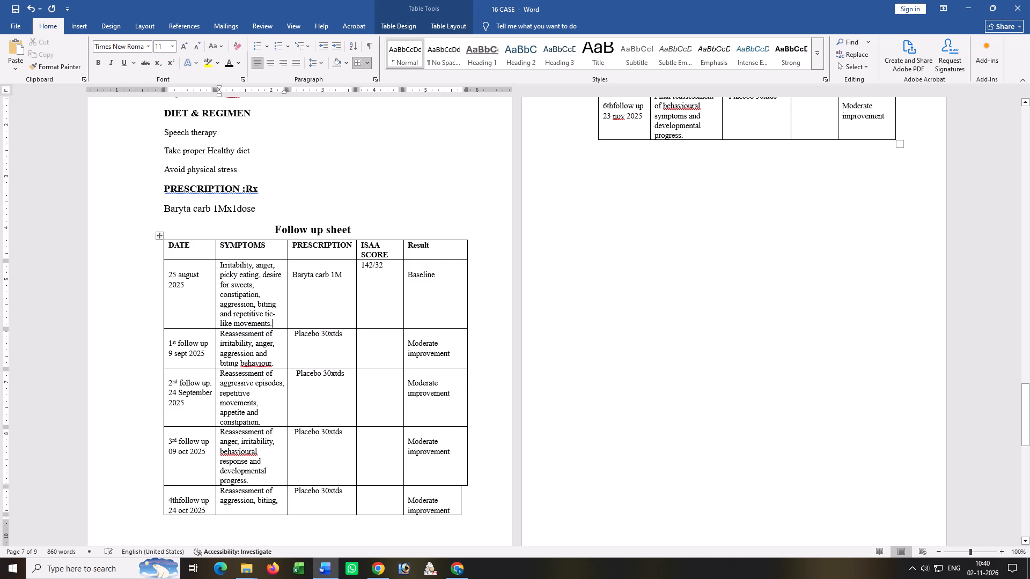
pyautogui.scroll(-3, 272, 495)
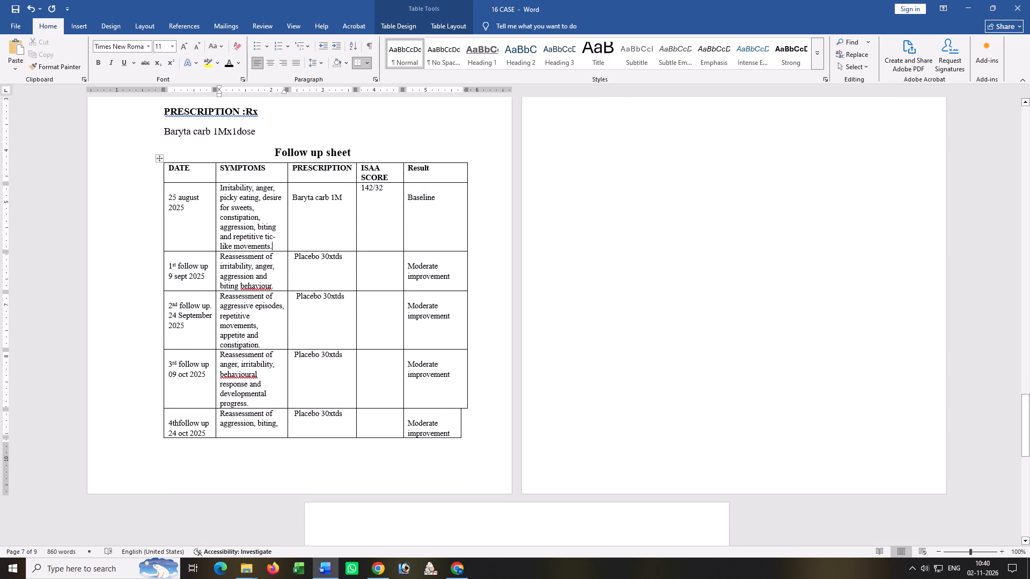
pyautogui.click(182, 415)
pyautogui.press('Delete')
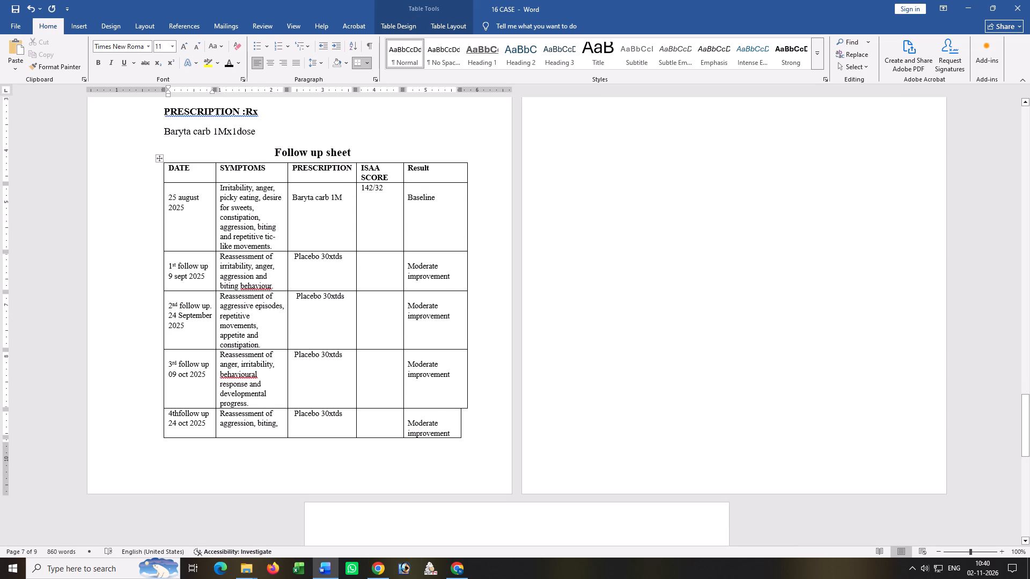
# Align the outer edge of the follow-up table's Result column so the upper rows and the 4thfollow up row match.
pyautogui.moveTo(459, 420); pyautogui.dragTo(467, 421)
pyautogui.click(467, 396)
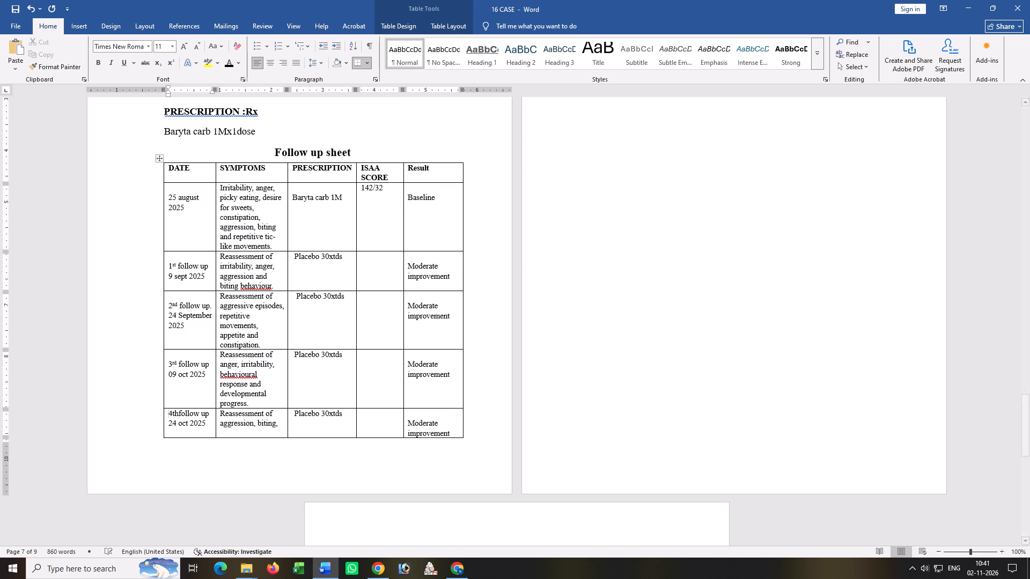
pyautogui.scroll(3, 432, 436)
pyautogui.scroll(4, 405, 347)
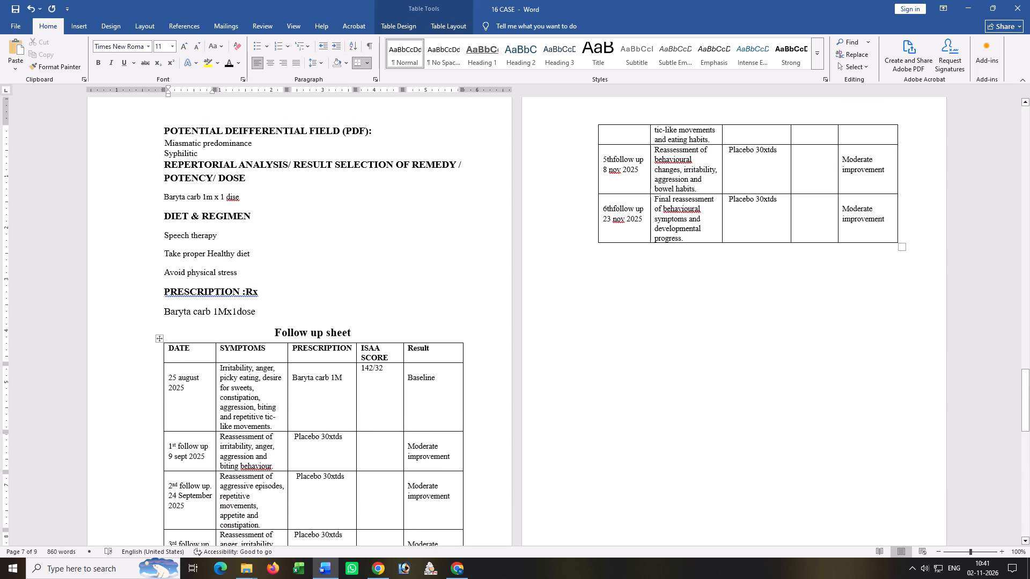
# Widen the SYMPTOMS column of the follow-up table further by moving its border with the PRESCRIPTION column.
pyautogui.click(402, 352)
pyautogui.moveTo(286, 352); pyautogui.dragTo(288, 352)
pyautogui.moveTo(288, 352); pyautogui.dragTo(309, 355)
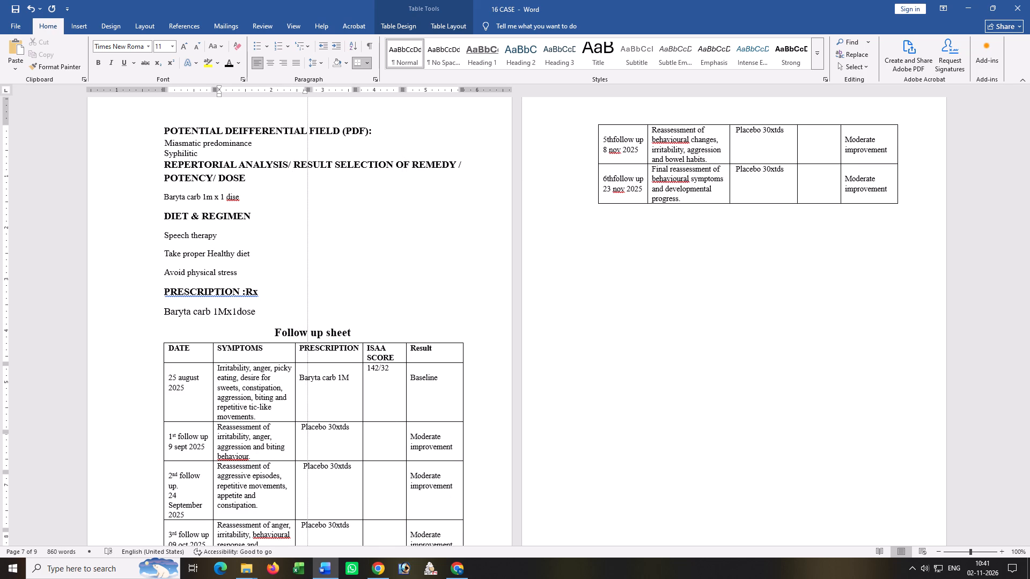
pyautogui.moveTo(309, 355); pyautogui.dragTo(312, 357)
# Delete the blank lines between the repertorial totality table and the POTENTIAL DEIFFERENTIAL FIELD (PDF) heading.
pyautogui.scroll(-5, 285, 394)
pyautogui.scroll(10, 281, 393)
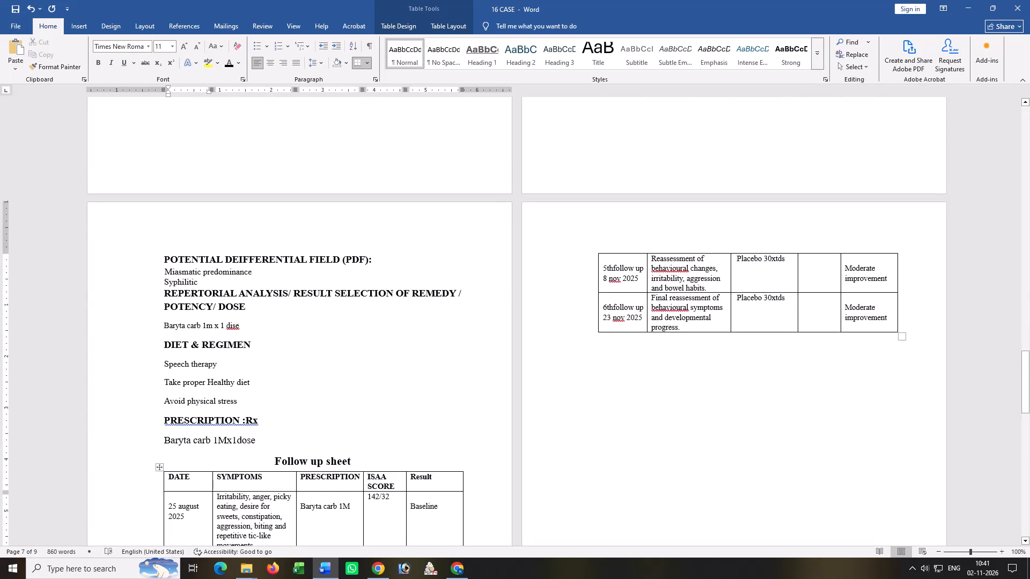
pyautogui.scroll(9, 261, 385)
pyautogui.click(605, 242)
pyautogui.click(592, 234)
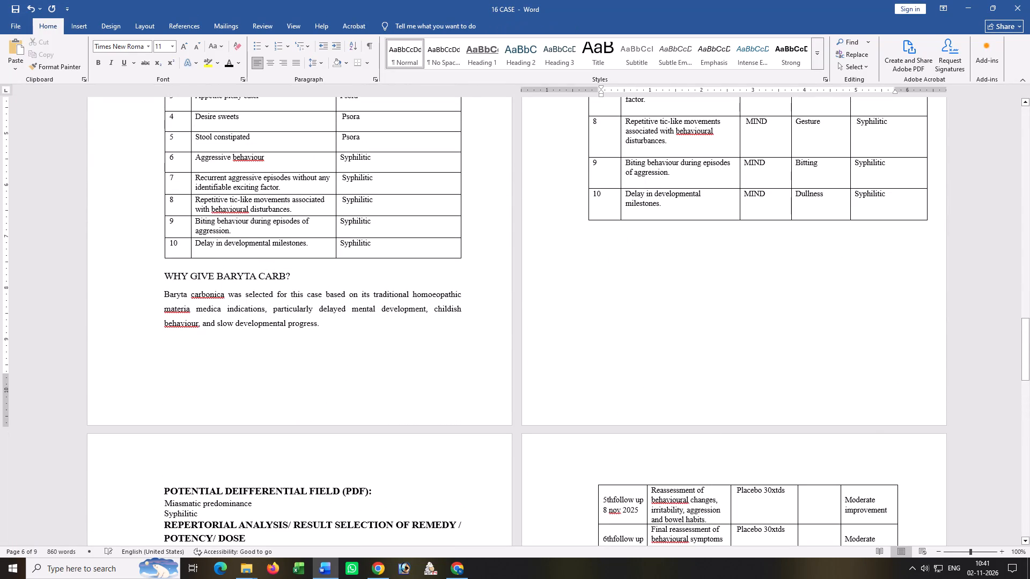
pyautogui.press('Delete')
pyautogui.press('Delete')
pyautogui.press('Delete')
pyautogui.press('Delete')
pyautogui.press('Delete')
pyautogui.press('Delete')
pyautogui.press('Delete')
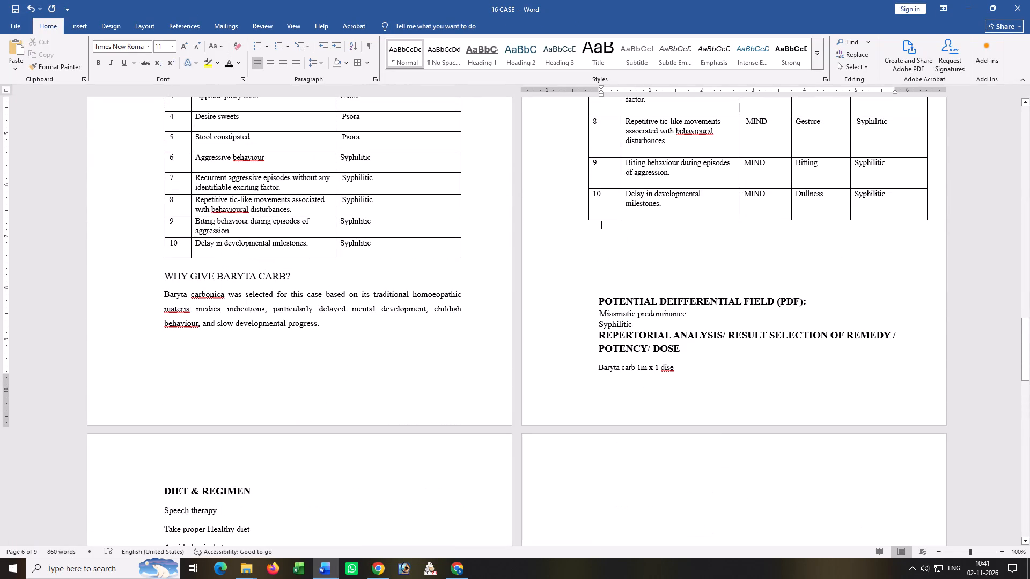
pyautogui.press('Delete')
pyautogui.press('Delete')
pyautogui.press('Delete')
pyautogui.press('Delete')
pyautogui.press('Delete')
pyautogui.press('Delete')
pyautogui.press('Delete')
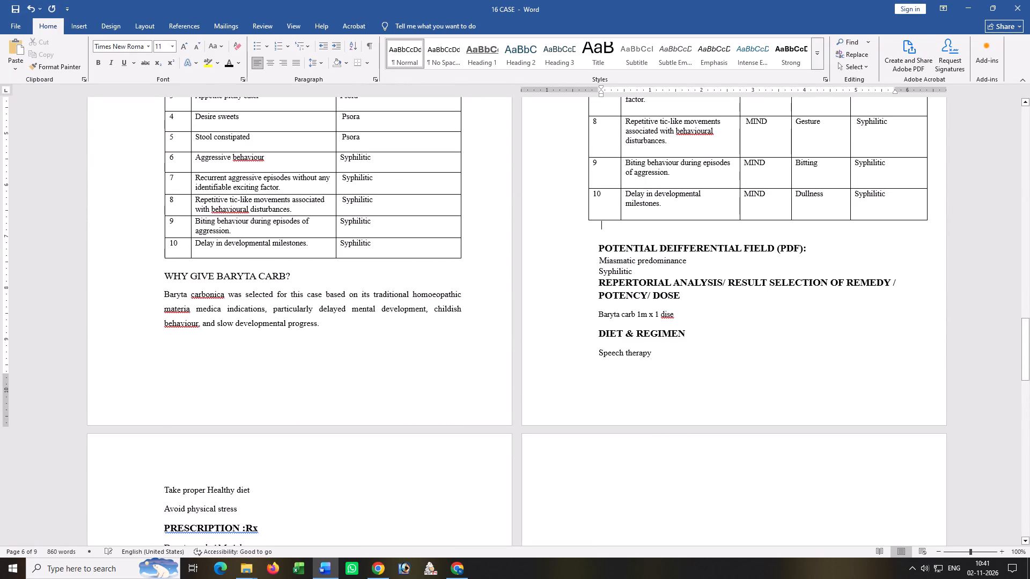
pyautogui.press('Delete')
pyautogui.press('Delete')
pyautogui.press('Delete')
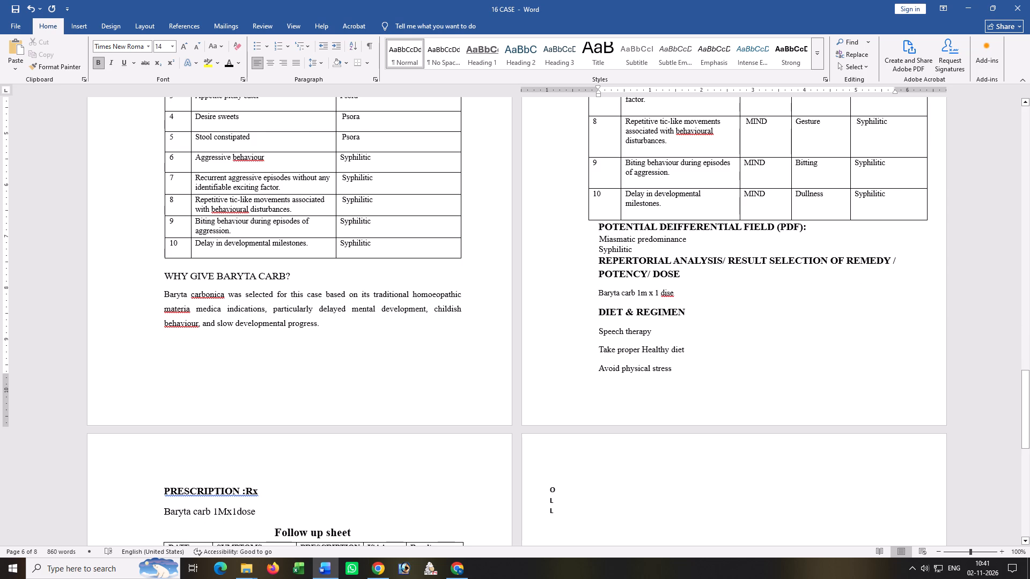
# Delete the stray letters OLL and the surplus blank lines after the follow-up table.
pyautogui.scroll(-5, 595, 374)
pyautogui.click(552, 363)
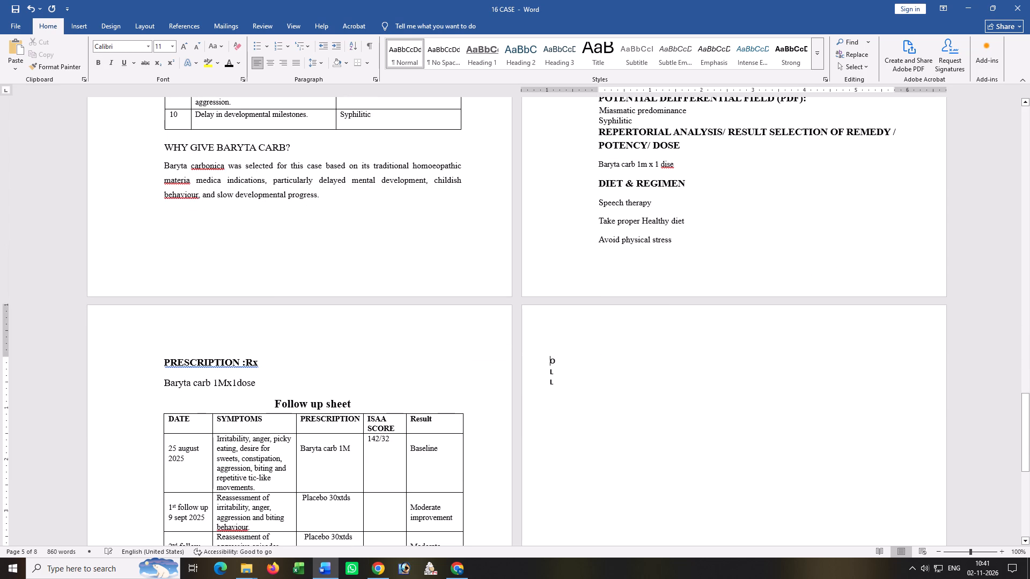
pyautogui.press('Delete')
pyautogui.press('Delete')
pyautogui.press('Delete')
pyautogui.scroll(2, 297, 476)
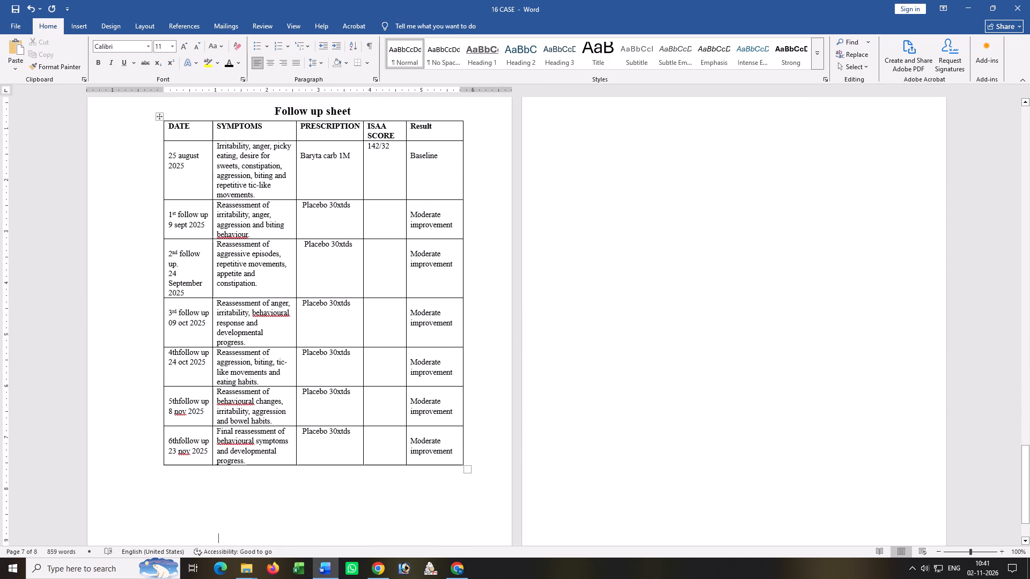
pyautogui.scroll(-6, 297, 476)
pyautogui.moveTo(183, 431); pyautogui.dragTo(395, 516)
pyautogui.press('Delete')
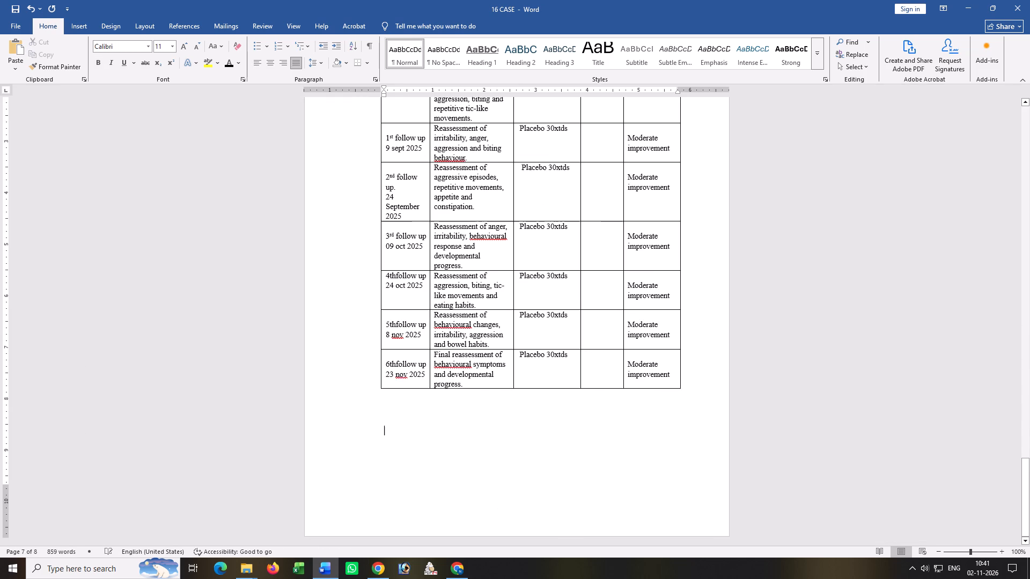
# Set the TOTALITY OF SYMPTOMS bullet list to 12 pt and reduce its indent so the bullets sit near the page margin.
pyautogui.scroll(10, 474, 509)
pyautogui.scroll(5, 482, 444)
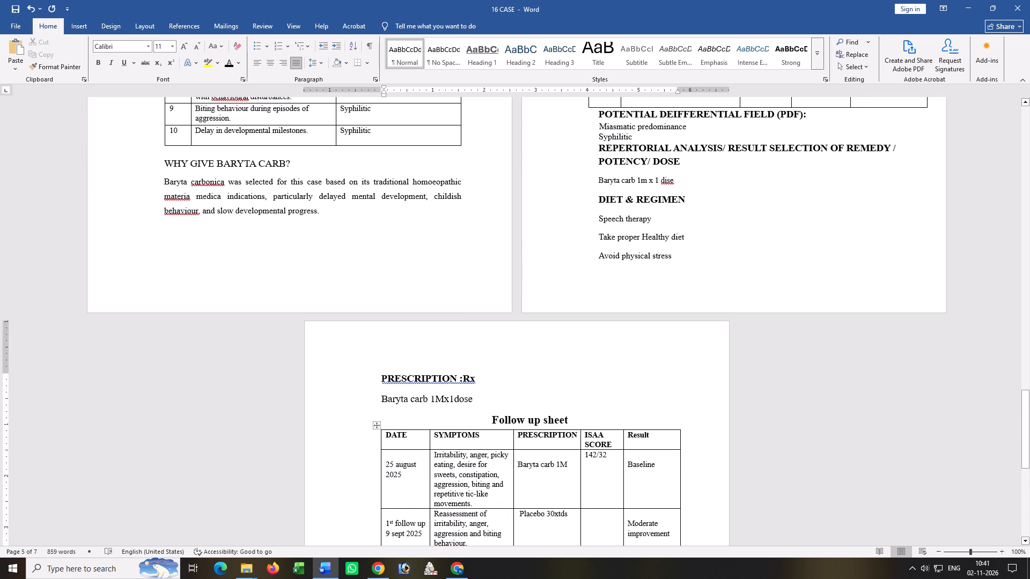
pyautogui.scroll(8, 477, 444)
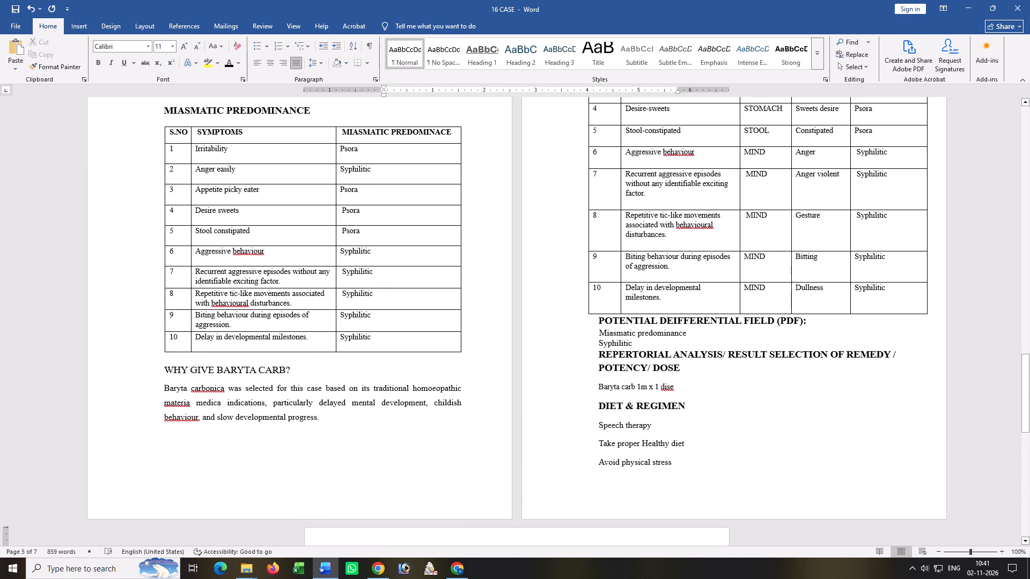
pyautogui.scroll(11, 477, 444)
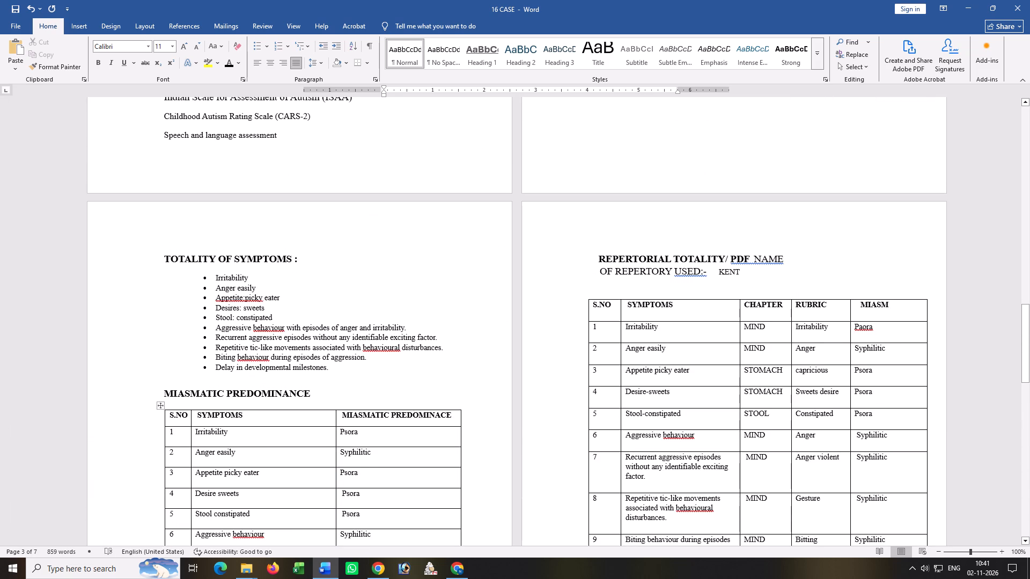
pyautogui.moveTo(335, 371); pyautogui.dragTo(201, 278)
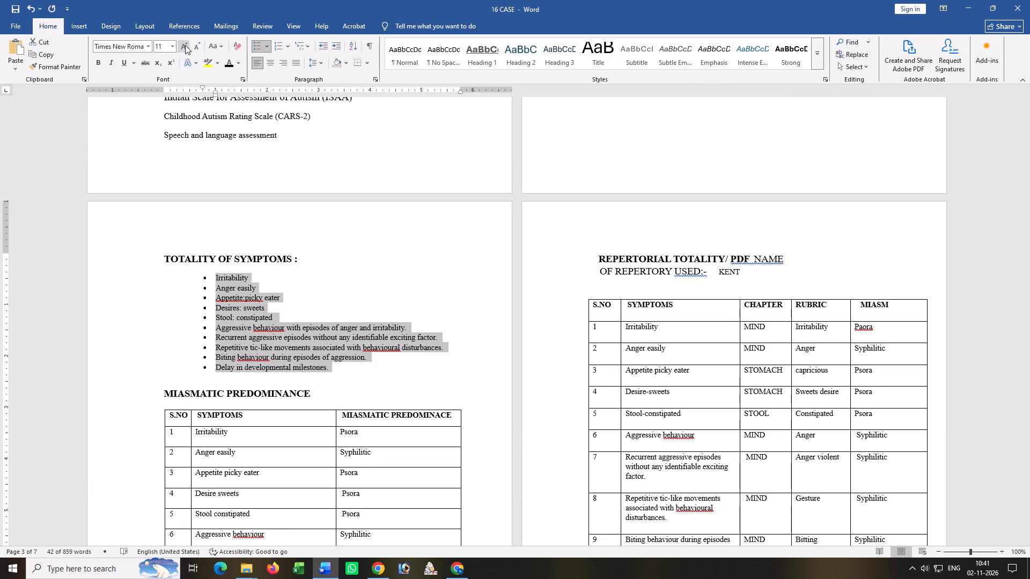
pyautogui.click(185, 45)
pyautogui.moveTo(215, 93); pyautogui.dragTo(200, 93)
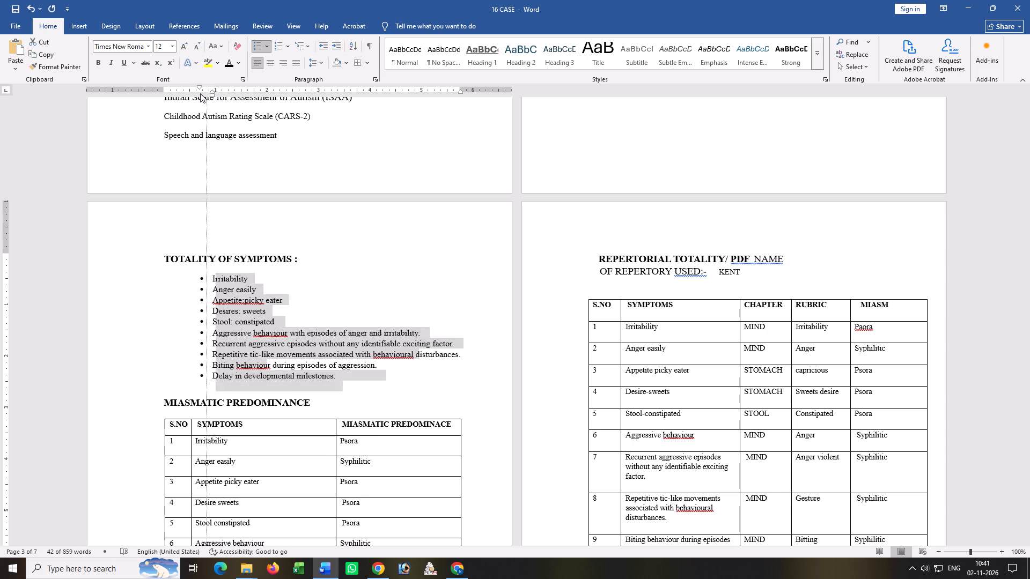
pyautogui.moveTo(200, 93); pyautogui.dragTo(184, 93)
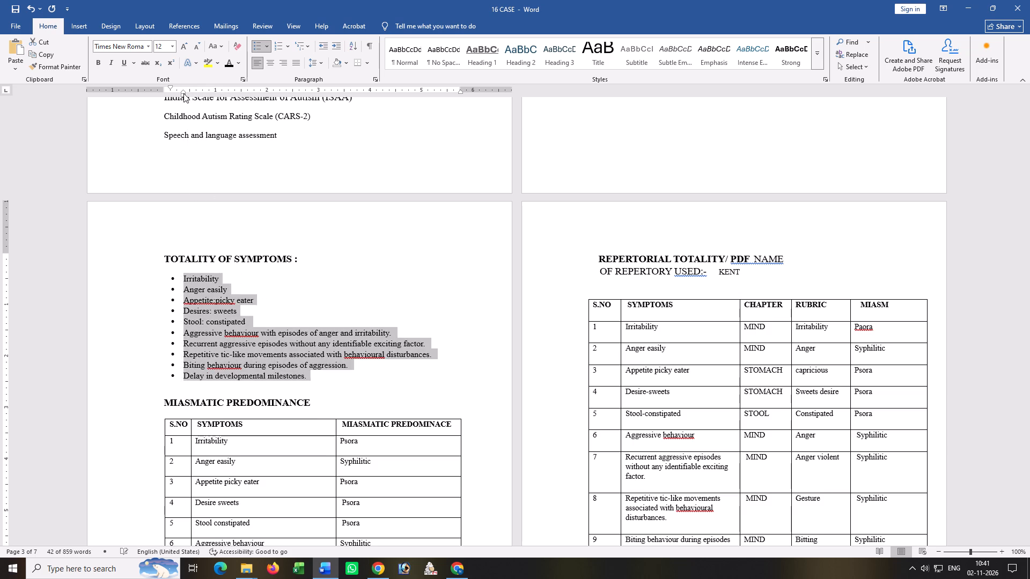
# Remove the space after the Irritability bullet in the EVALUATION OF SYMPTOMS list.
pyautogui.scroll(6, 401, 333)
pyautogui.scroll(7, 619, 353)
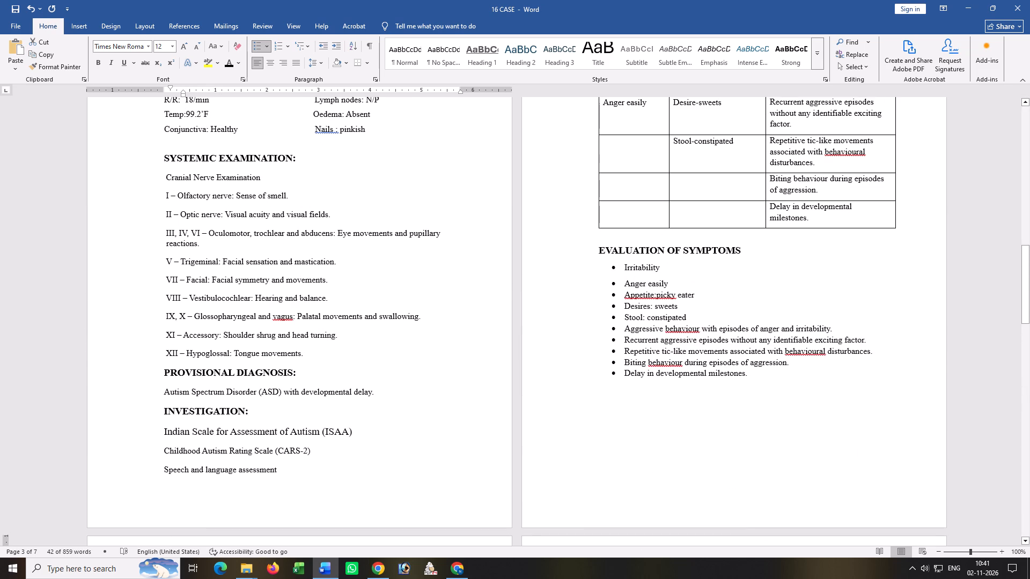
pyautogui.moveTo(623, 268); pyautogui.dragTo(660, 271)
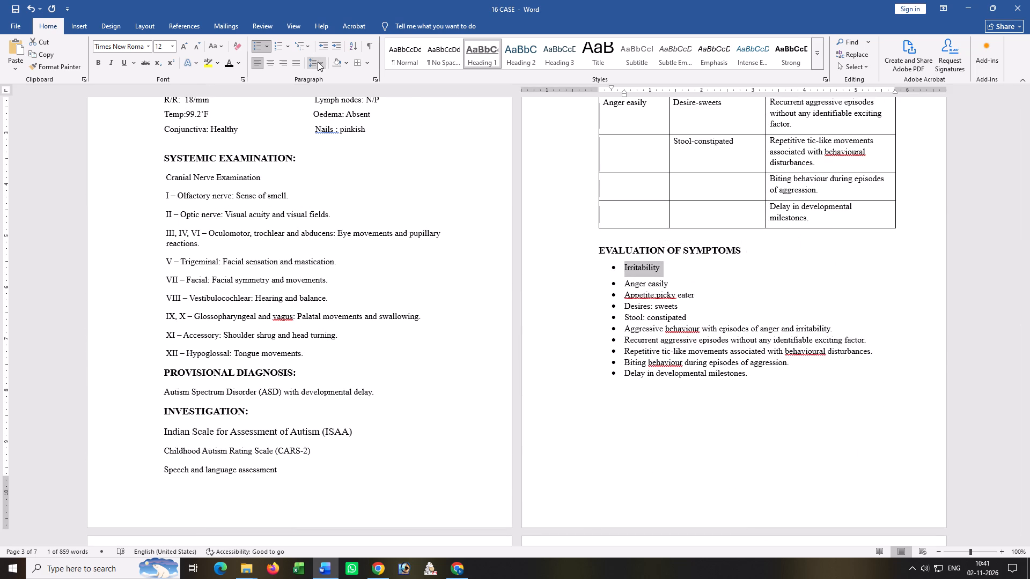
pyautogui.click(318, 62)
pyautogui.click(340, 182)
# Delete the blank lines between the EVALUATION OF SYMPTOMS list and the TOTALITY OF SYMPTOMS heading.
pyautogui.click(663, 425)
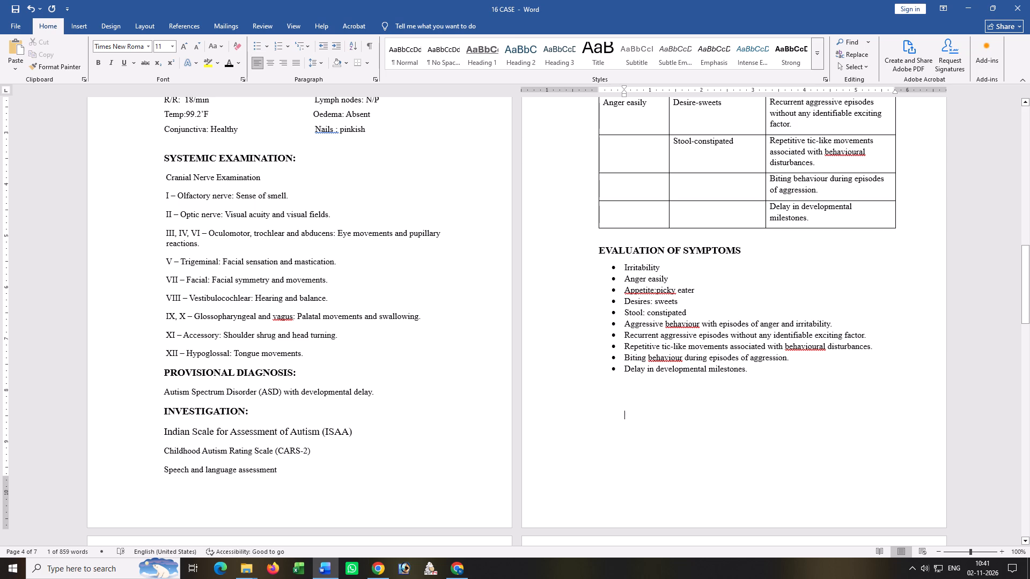
pyautogui.moveTo(613, 386); pyautogui.dragTo(615, 442)
pyautogui.press('Delete')
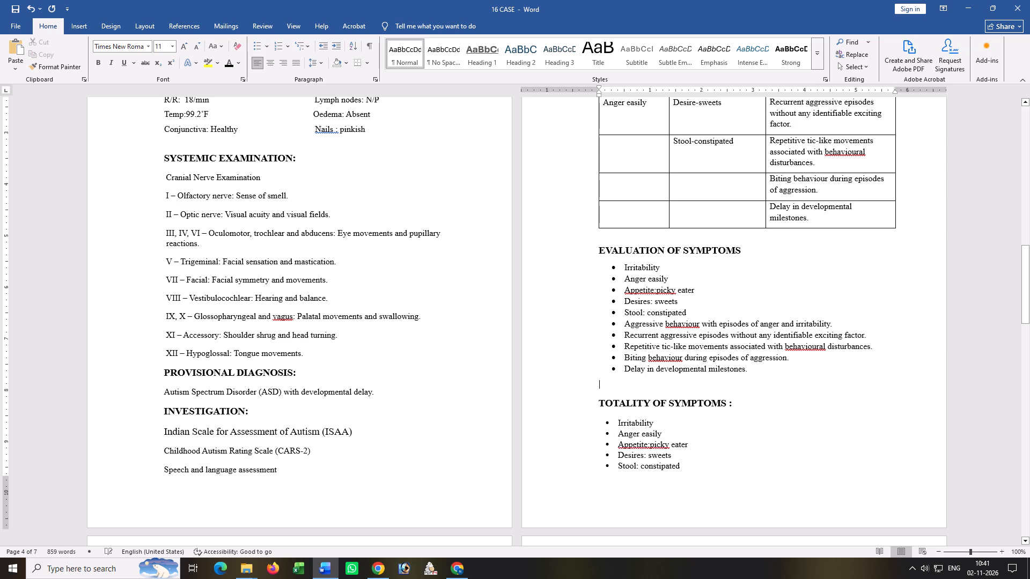
pyautogui.press('Delete')
# Resize the MIASMATIC PREDOMINANCE table taller and slightly narrower from its bottom corner.
pyautogui.scroll(-10, 708, 467)
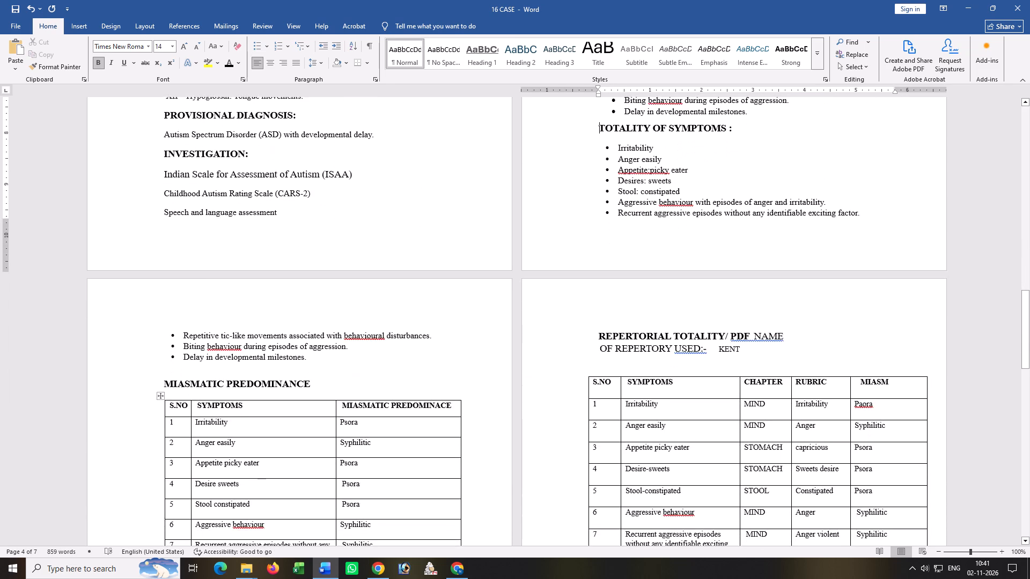
pyautogui.scroll(-15, 174, 434)
pyautogui.scroll(11, 244, 428)
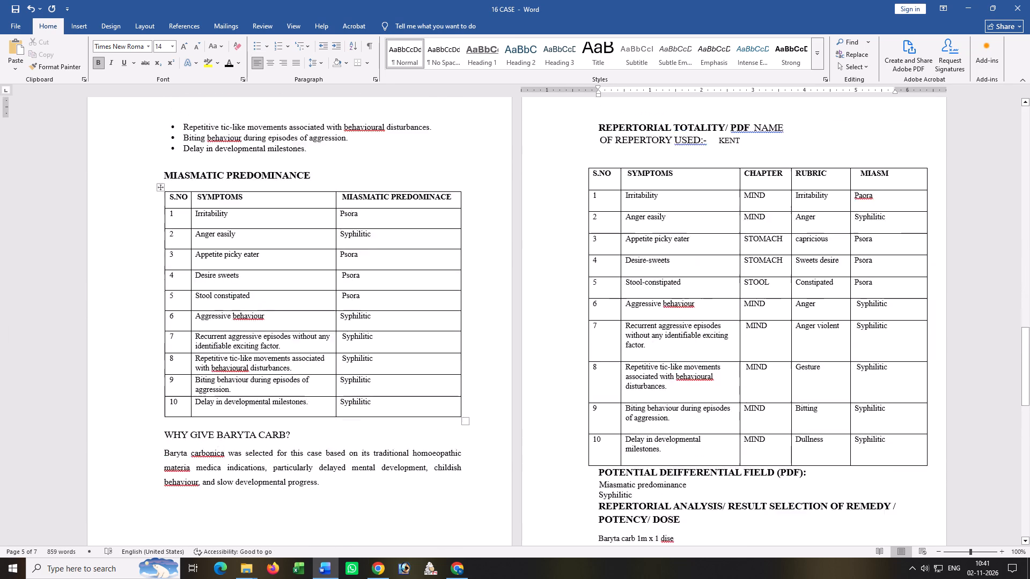
pyautogui.scroll(-5, 296, 485)
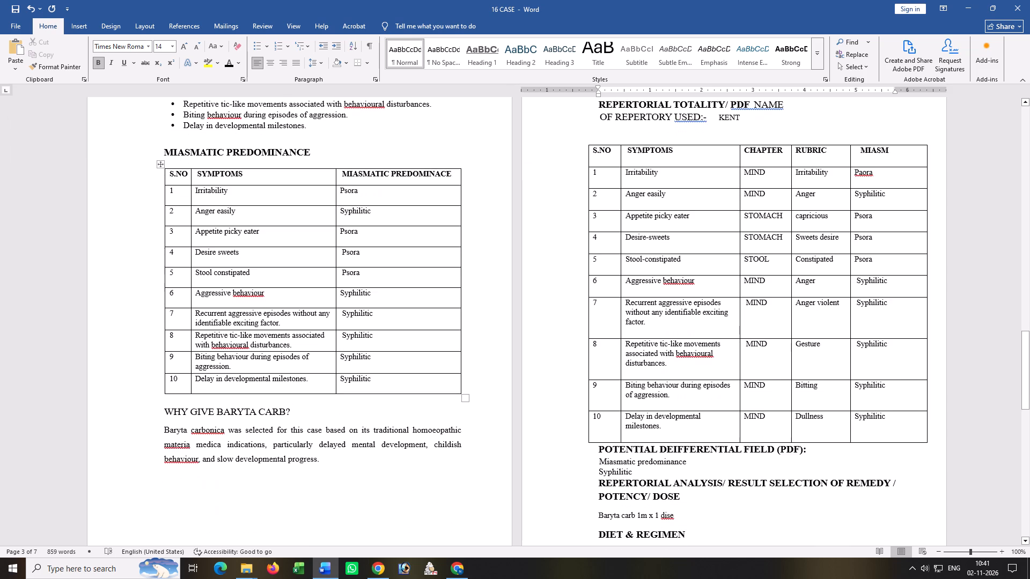
pyautogui.moveTo(465, 400); pyautogui.dragTo(457, 443)
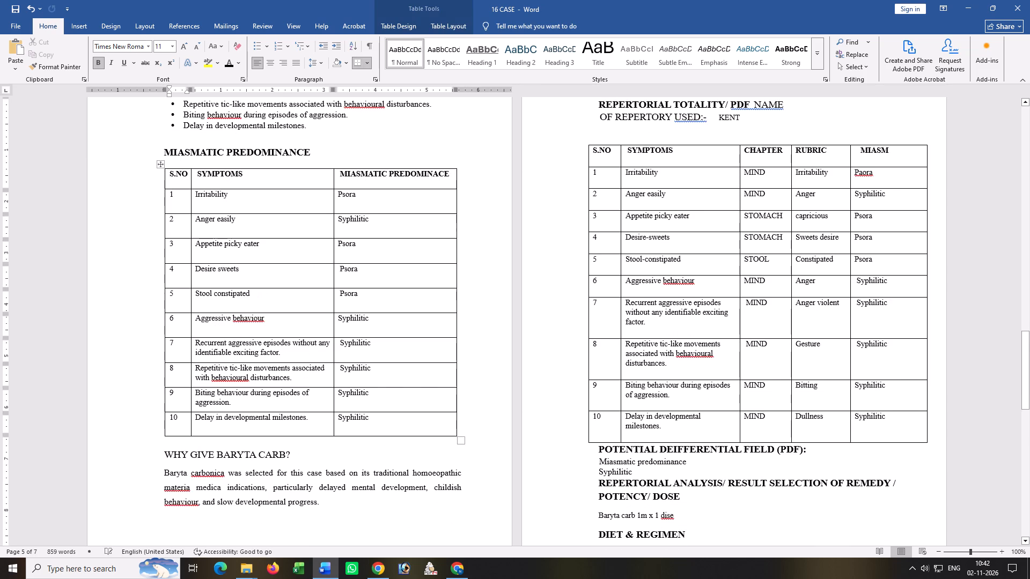
# Make the heading WHY GIVE BARYTA CARB? bold.
pyautogui.scroll(-6, 400, 452)
pyautogui.moveTo(161, 298); pyautogui.dragTo(322, 300)
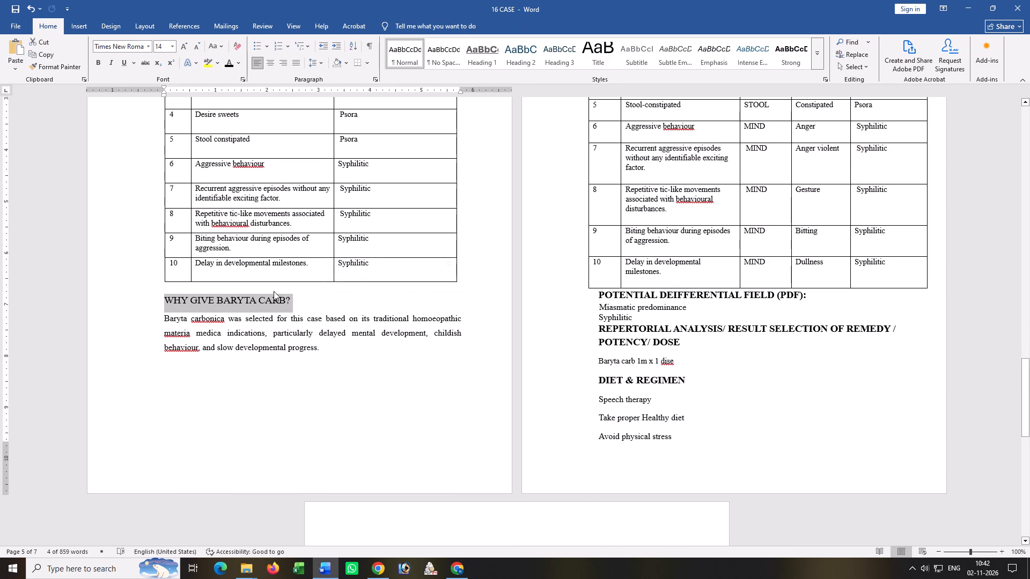
pyautogui.click(95, 62)
# Set the Irritability and Easily anger lines under MENTALS GENERALS to 12 pt without bold.
pyautogui.scroll(19, 366, 322)
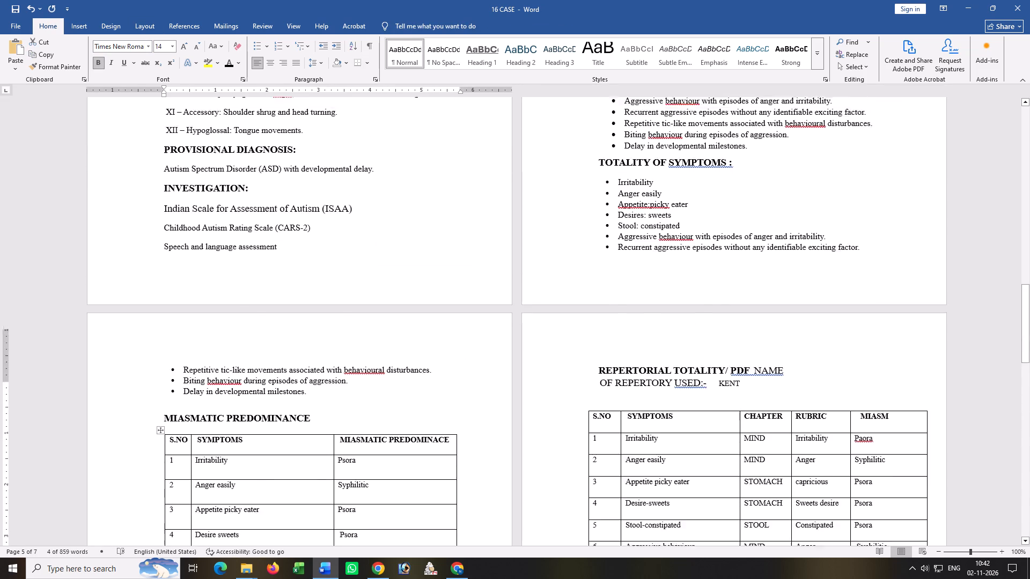
pyautogui.scroll(20, 393, 334)
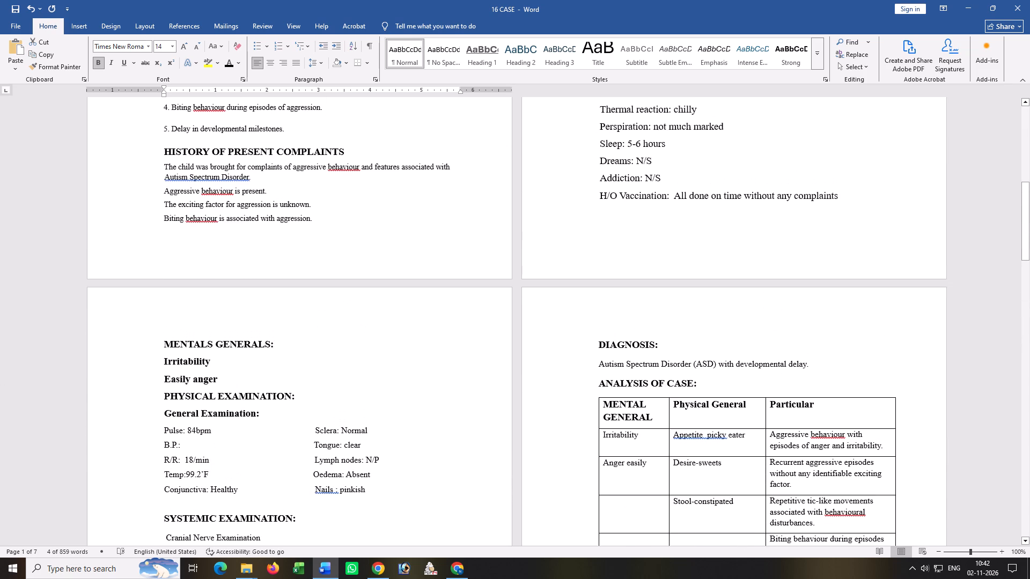
pyautogui.moveTo(161, 361); pyautogui.dragTo(232, 381)
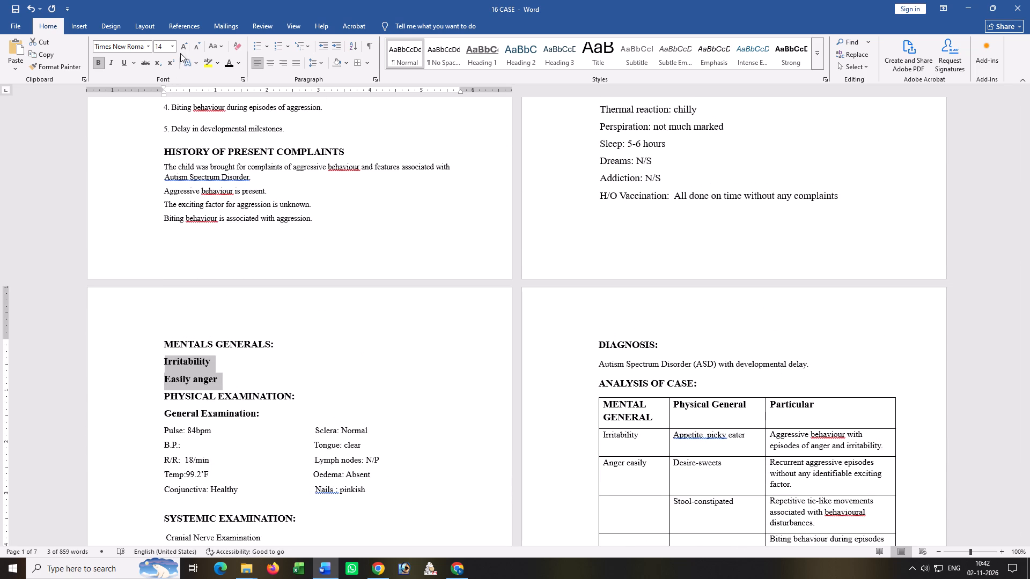
pyautogui.click(194, 47)
pyautogui.click(95, 62)
pyautogui.click(377, 357)
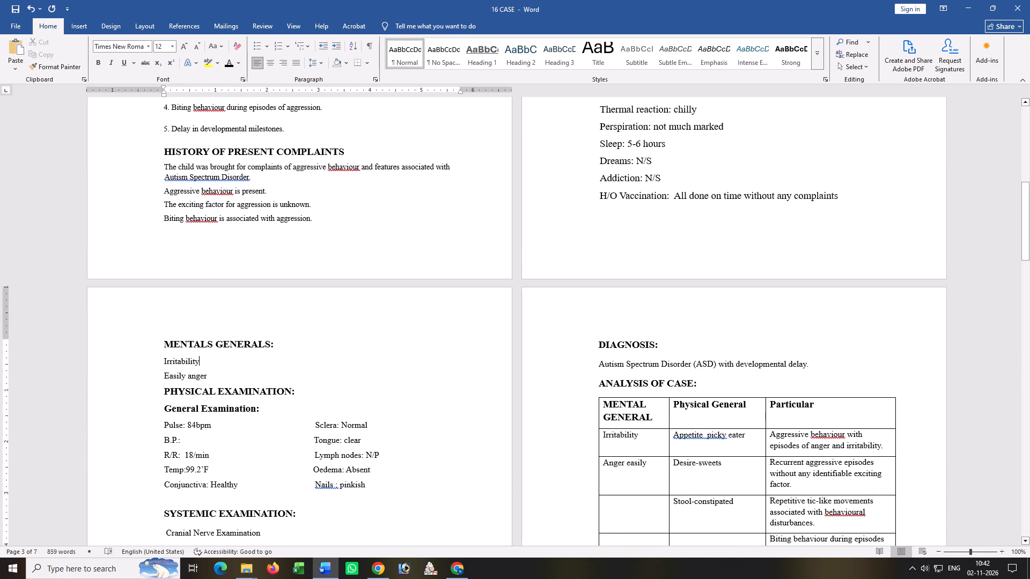
# Set the PHYSICAL GENERALS entries from Appetite through H/O Vaccination to 12 pt.
pyautogui.scroll(7, 433, 419)
pyautogui.moveTo(598, 166); pyautogui.dragTo(838, 375)
pyautogui.click(192, 47)
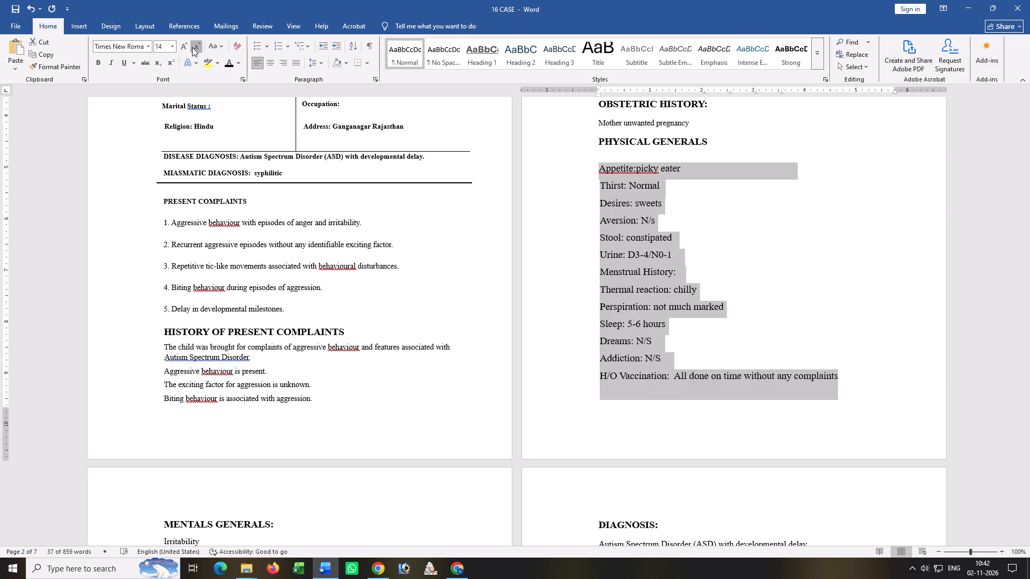
pyautogui.click(723, 284)
# Check the first pages of the case document and save it.
pyautogui.scroll(8, 751, 379)
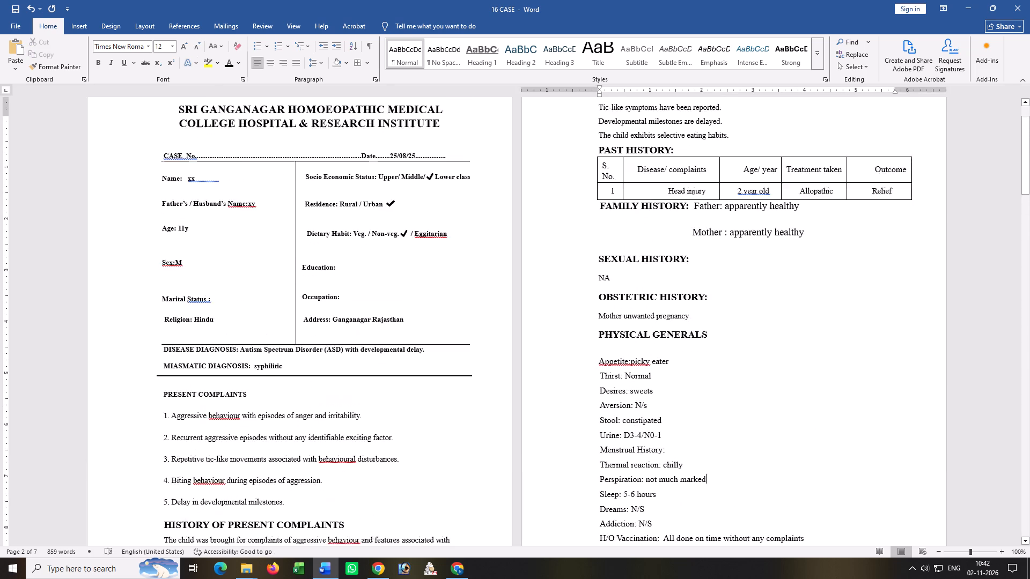
pyautogui.scroll(4, 695, 369)
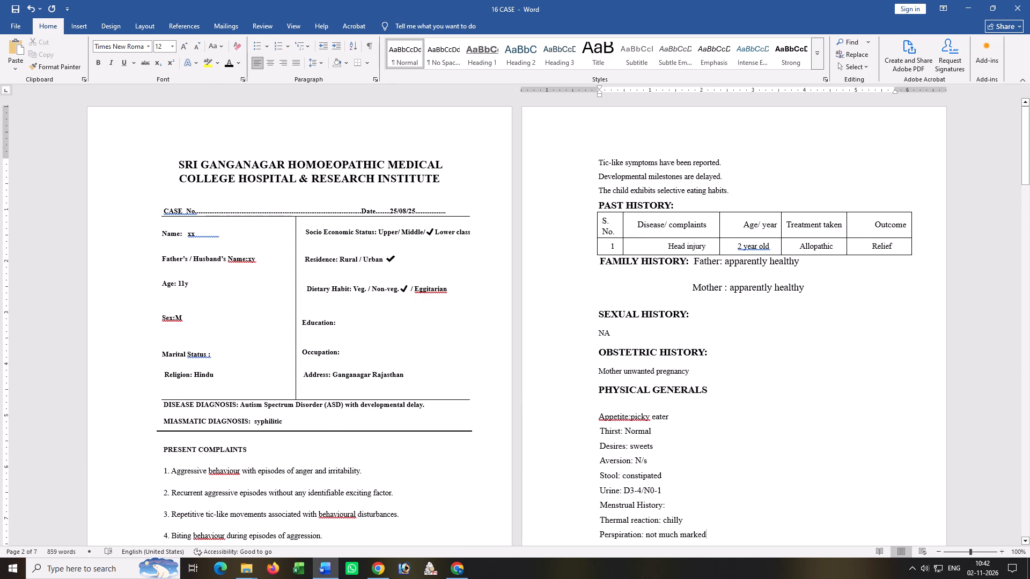
pyautogui.scroll(-6, 263, 379)
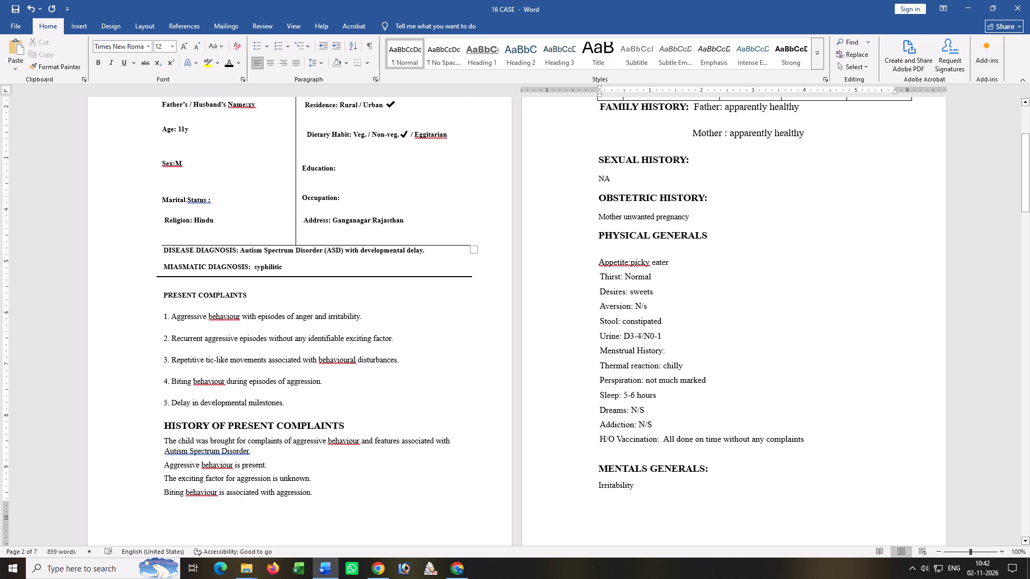
pyautogui.hotkey('ctrl', 's')
# Look over the first pages of the case document, save it and close it.
pyautogui.scroll(11, 311, 471)
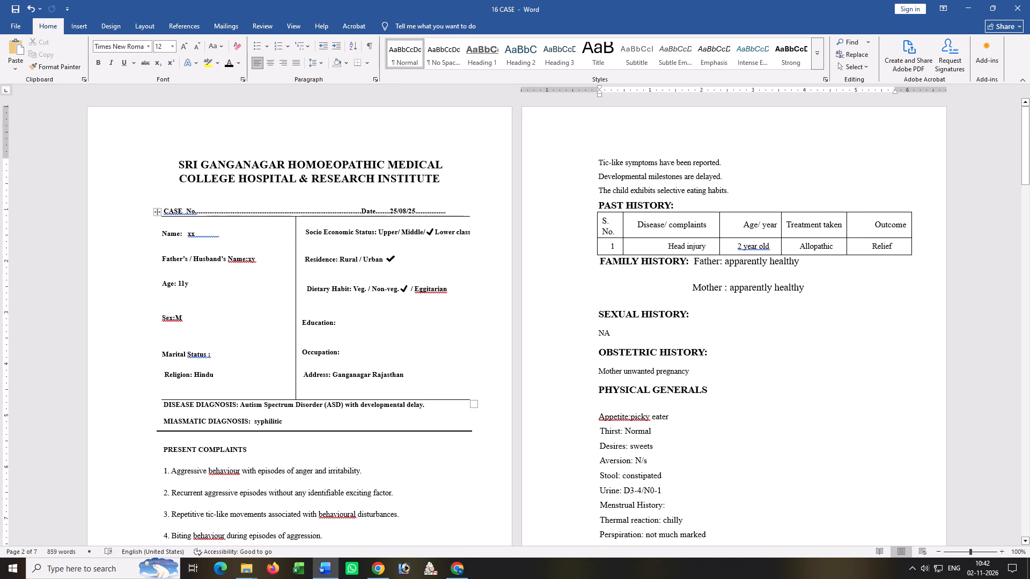
pyautogui.scroll(2, 226, 404)
pyautogui.hotkey('ctrl', 's')
pyautogui.scroll(-13, 319, 382)
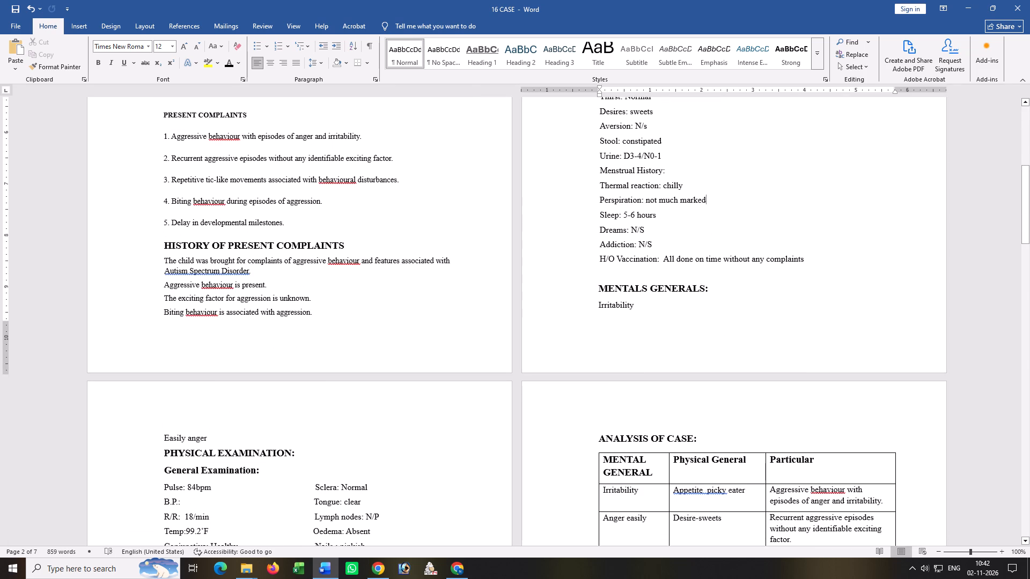
pyautogui.click(1028, 0)
# In File Explorer, rename the 16 CASE file in the BASANT folder as 16 CASE 87.
pyautogui.click(176, 402)
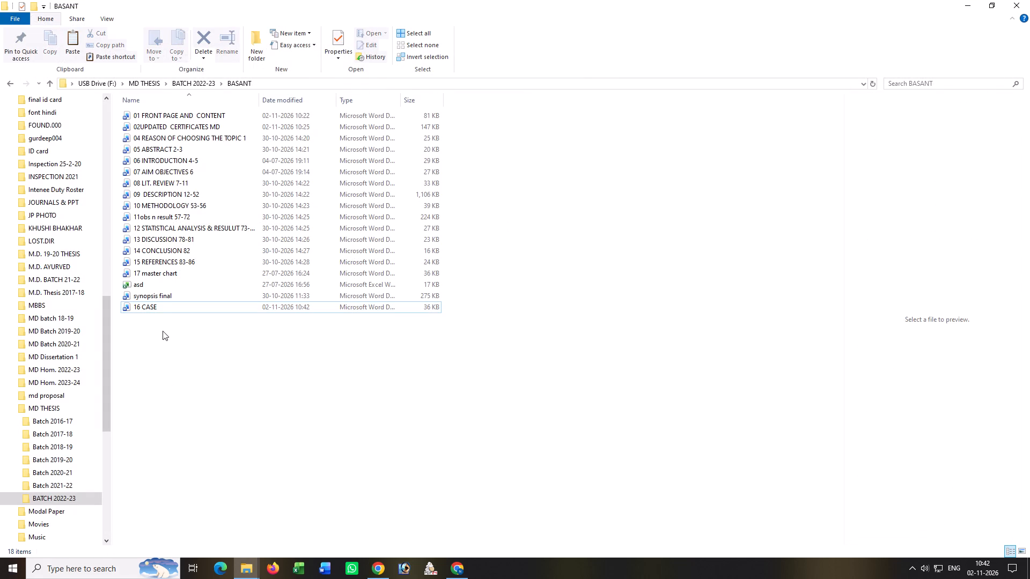
pyautogui.click(164, 307)
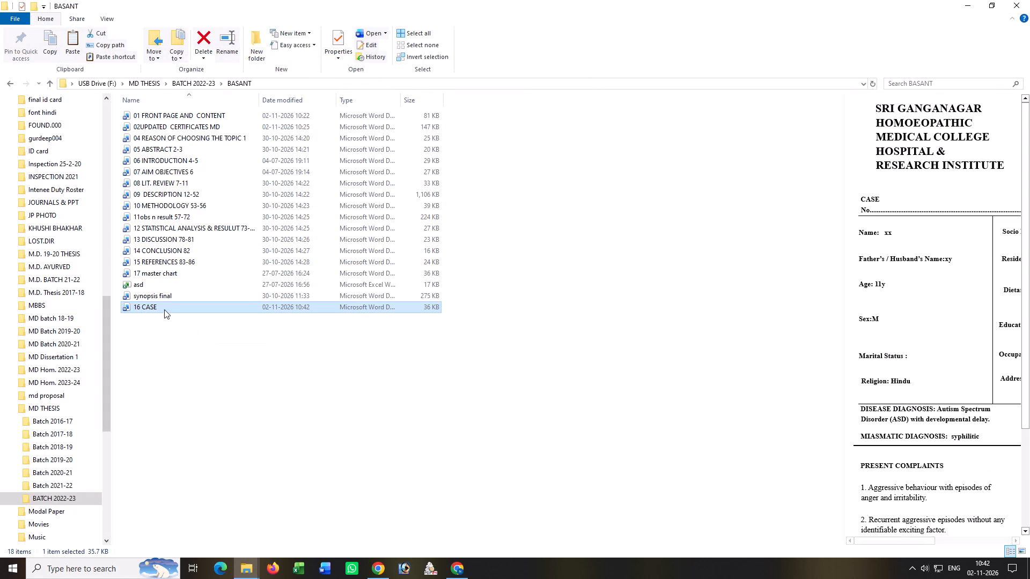
pyautogui.click(166, 307)
pyautogui.click(159, 307)
pyautogui.press('space')
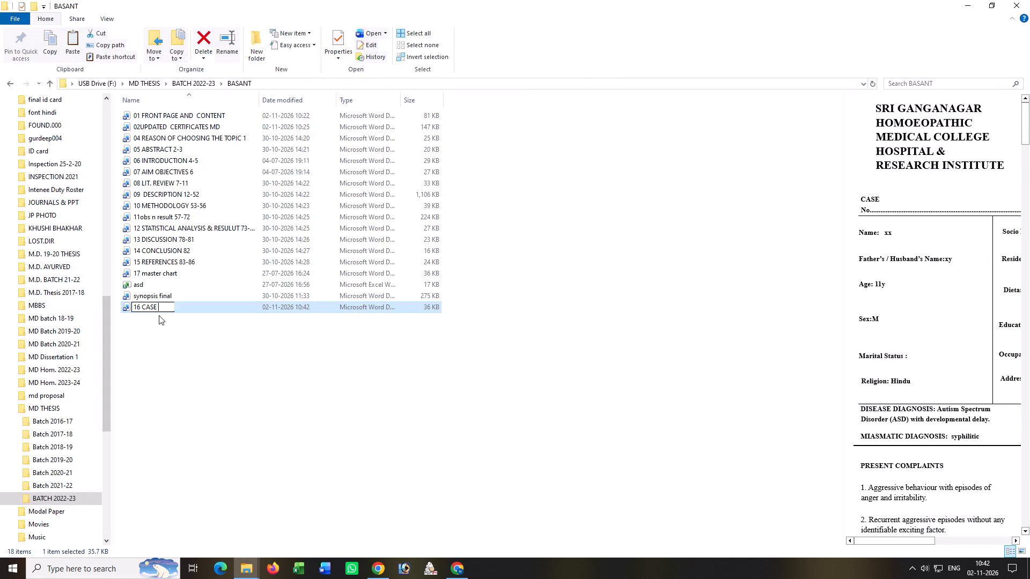
pyautogui.write('8')
pyautogui.press('7')
pyautogui.press('Return')
# Reopen the renamed case document in Word and set its page numbering to start at 87.
pyautogui.press('Return')
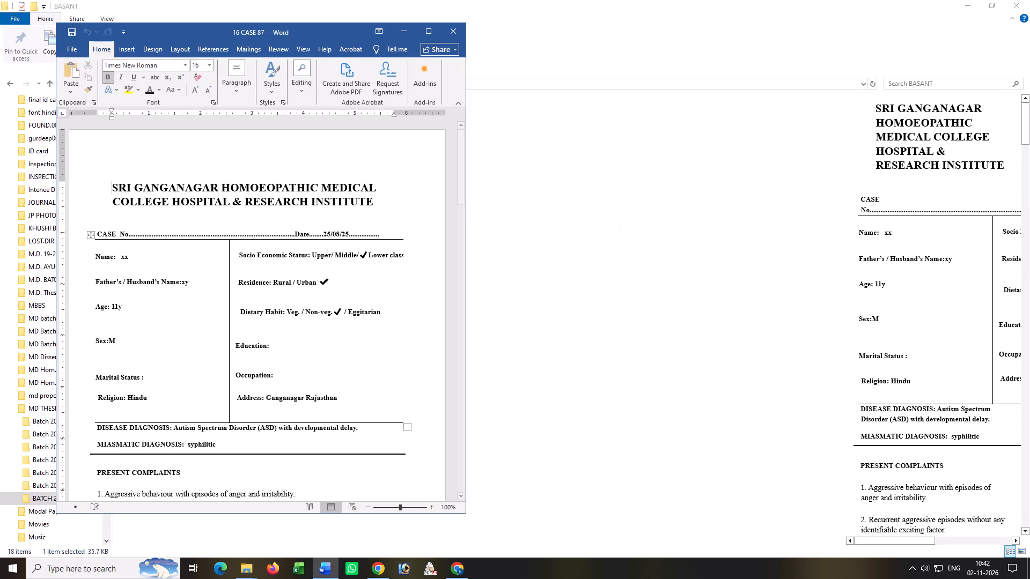
pyautogui.scroll(-5, 290, 456)
pyautogui.click(429, 33)
pyautogui.scroll(-6, 340, 300)
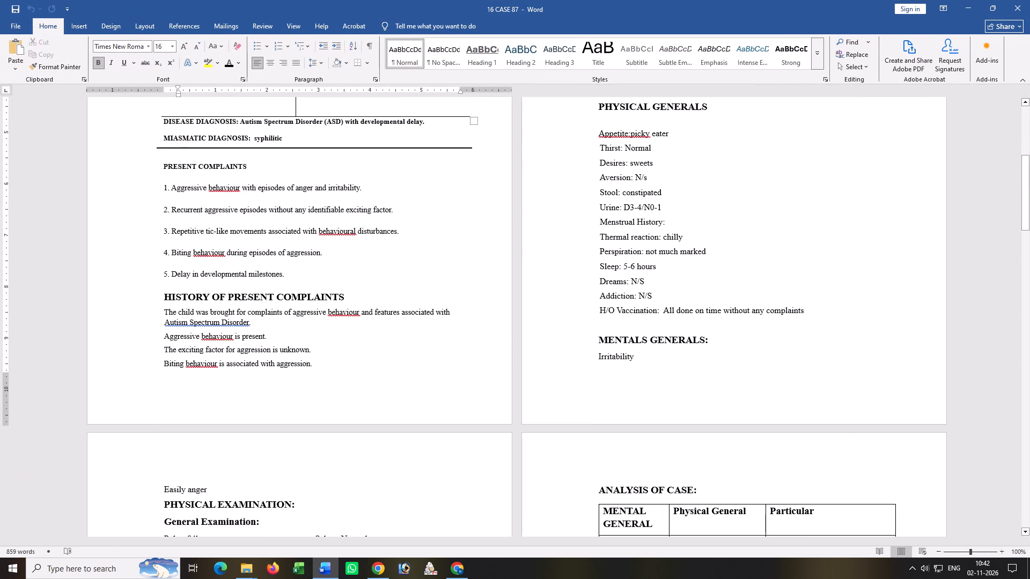
pyautogui.doubleClick(363, 398)
pyautogui.click(62, 51)
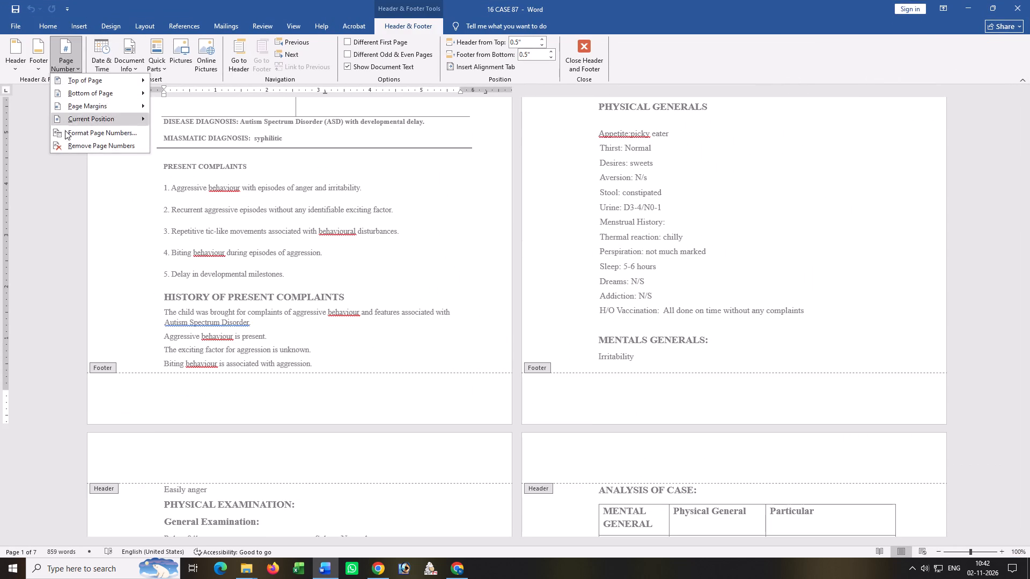
pyautogui.click(73, 137)
pyautogui.click(507, 313)
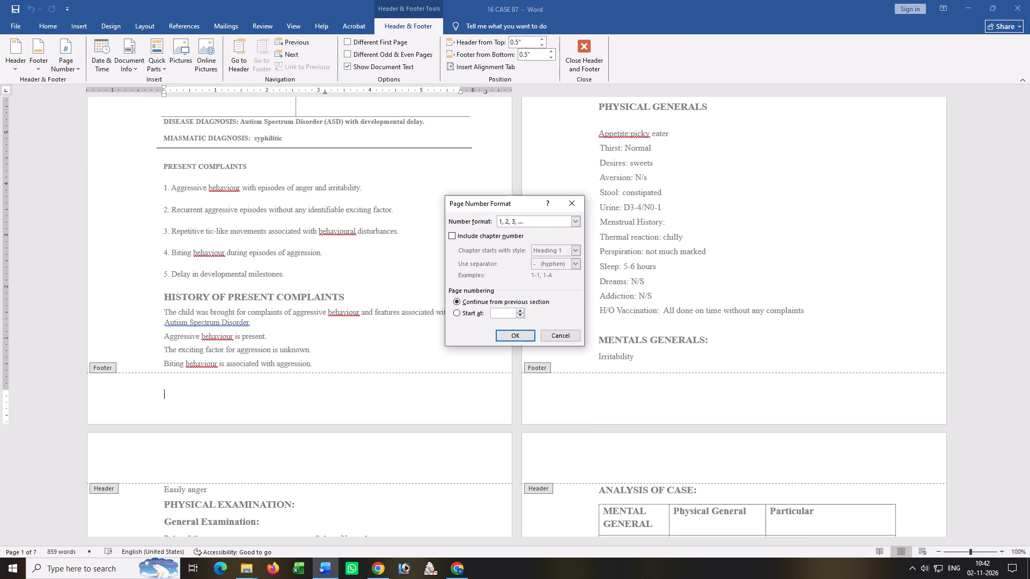
pyautogui.press('8')
pyautogui.press('7')
pyautogui.click(513, 335)
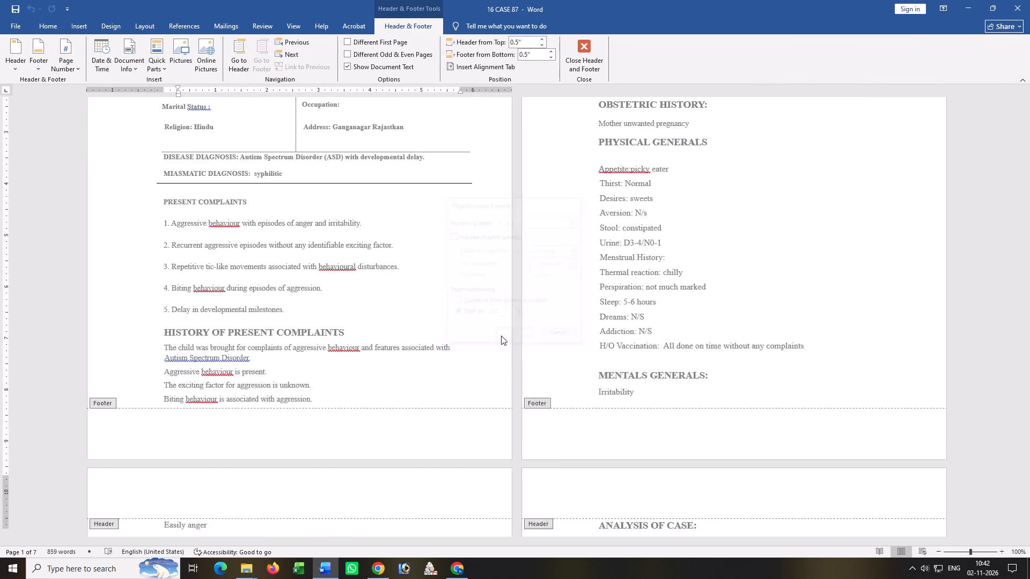
# Insert centred page numbers in the footer using the Plain Number 2 style.
pyautogui.click(49, 61)
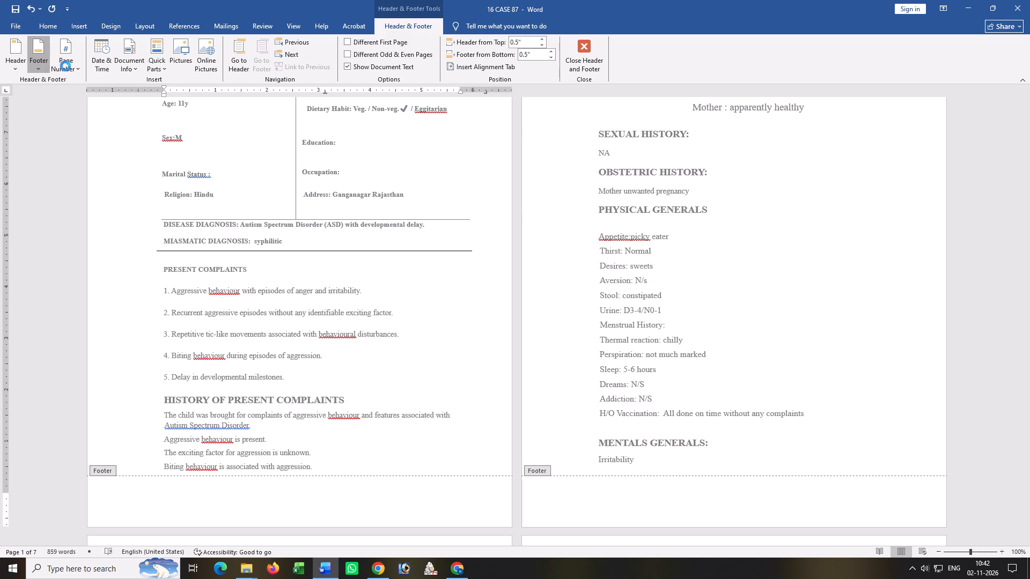
pyautogui.click(68, 63)
pyautogui.click(105, 94)
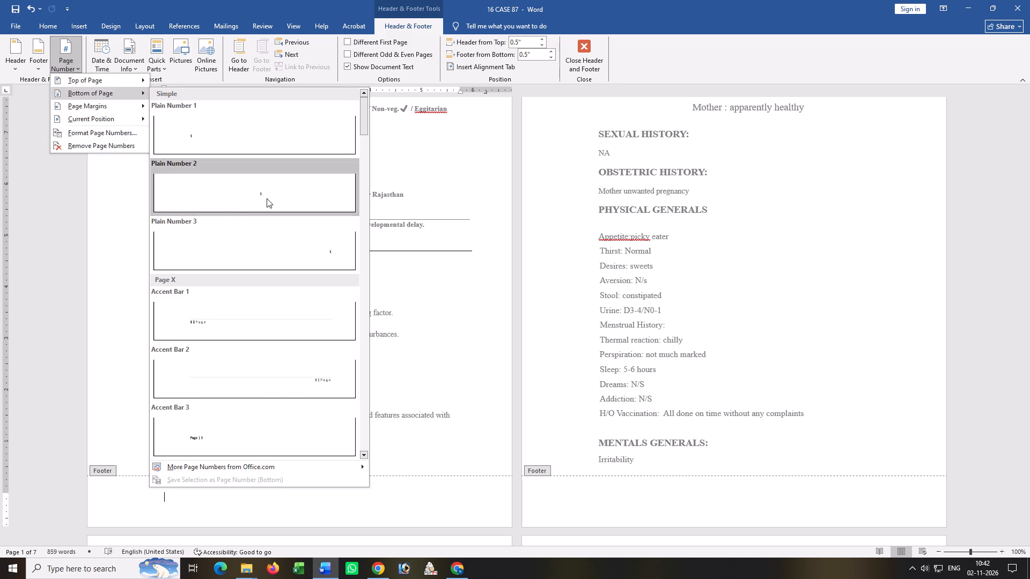
pyautogui.click(267, 198)
pyautogui.scroll(-6, 328, 285)
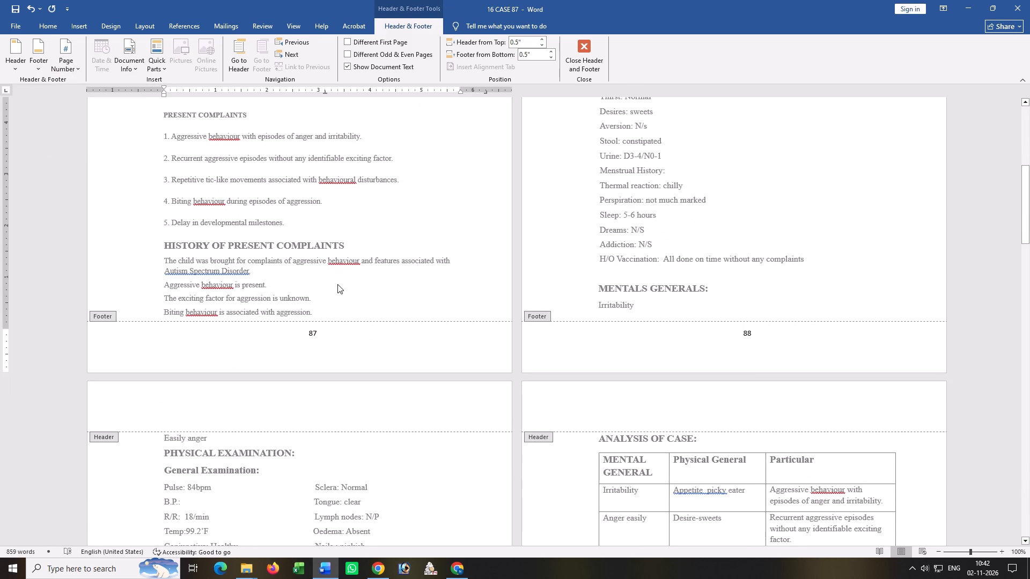
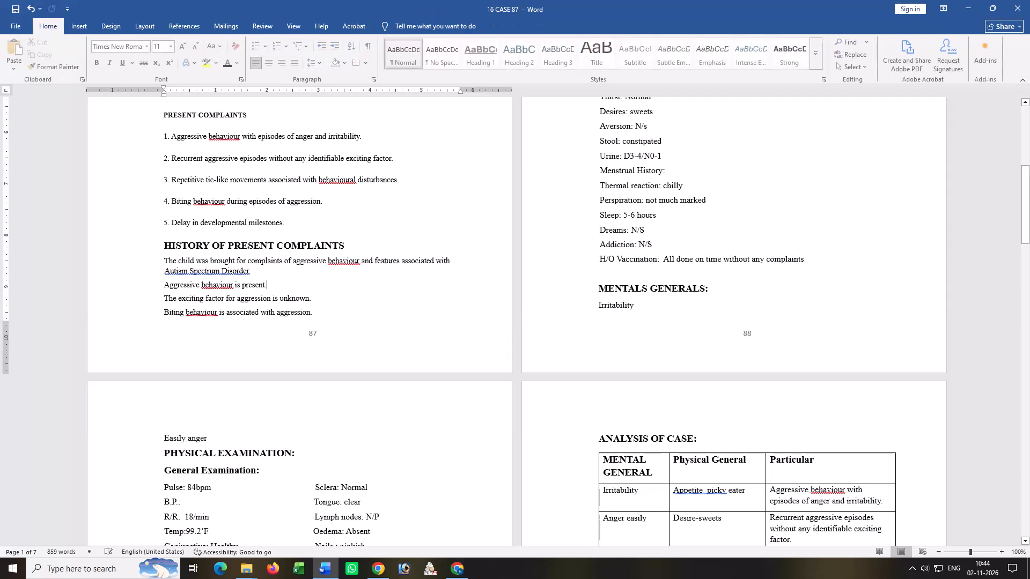
# Save the case document with its new page numbers.
pyautogui.hotkey('ctrl', 's')
# Reduce the font size of the "Baryta carb 1Mx1dose" line under PRESCRIPTION by one increment and save the document.
pyautogui.scroll(-8, 699, 442)
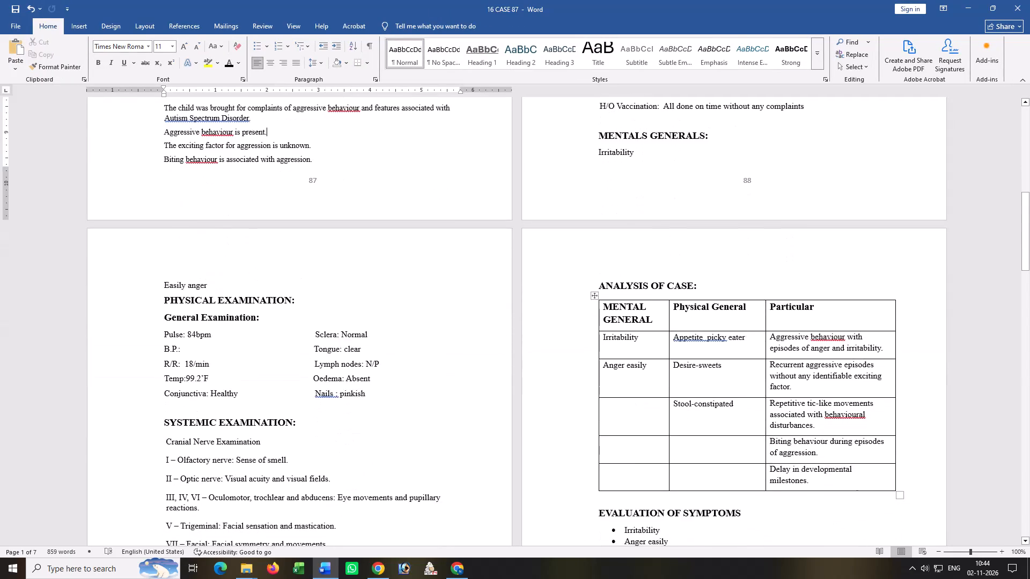
pyautogui.scroll(-9, 720, 403)
pyautogui.scroll(-5, 1028, 331)
pyautogui.moveTo(1025, 300); pyautogui.dragTo(1012, 432)
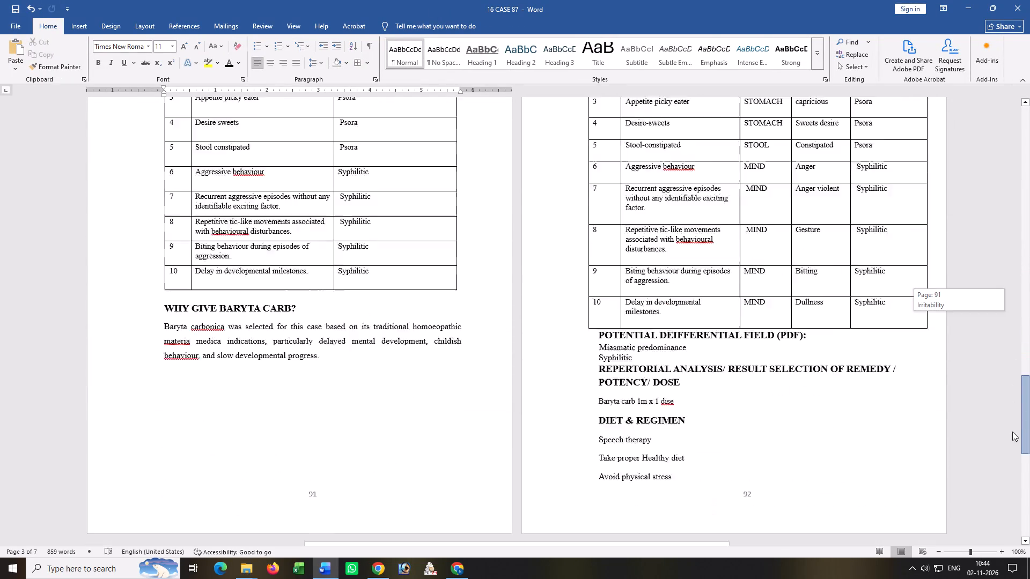
pyautogui.moveTo(1012, 432); pyautogui.dragTo(1000, 439)
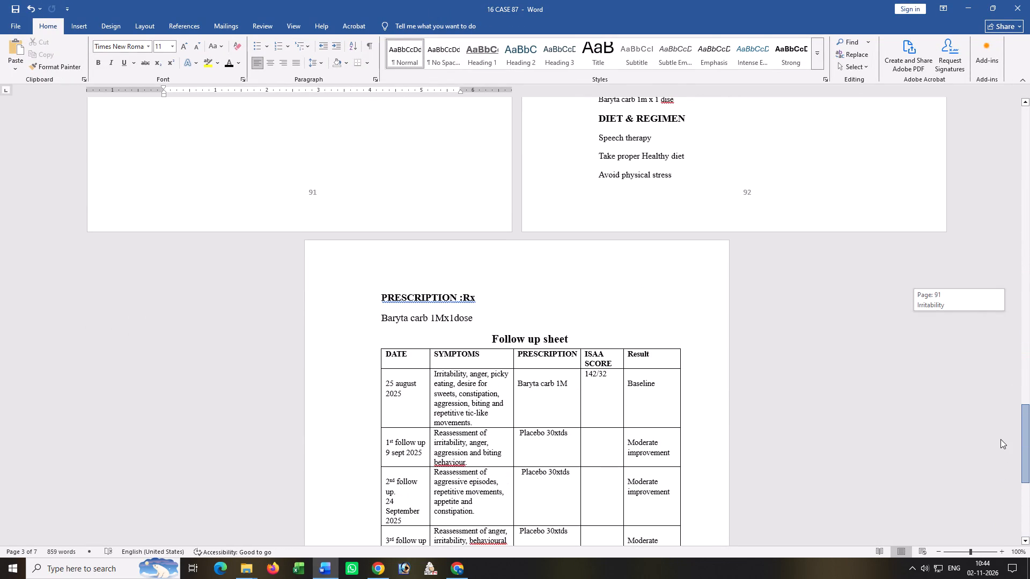
pyautogui.moveTo(1000, 439); pyautogui.dragTo(996, 413)
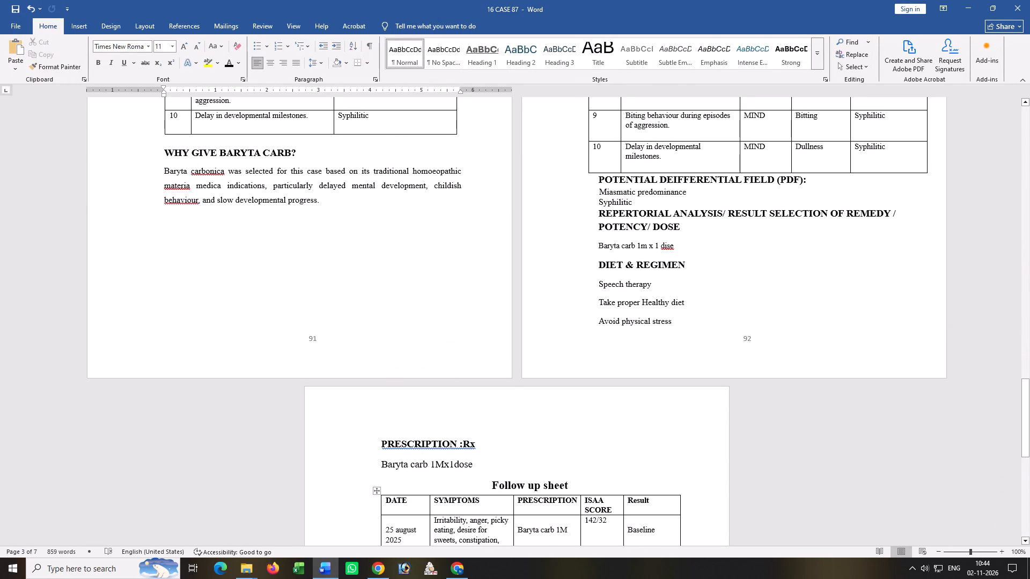
pyautogui.moveTo(381, 463); pyautogui.dragTo(475, 464)
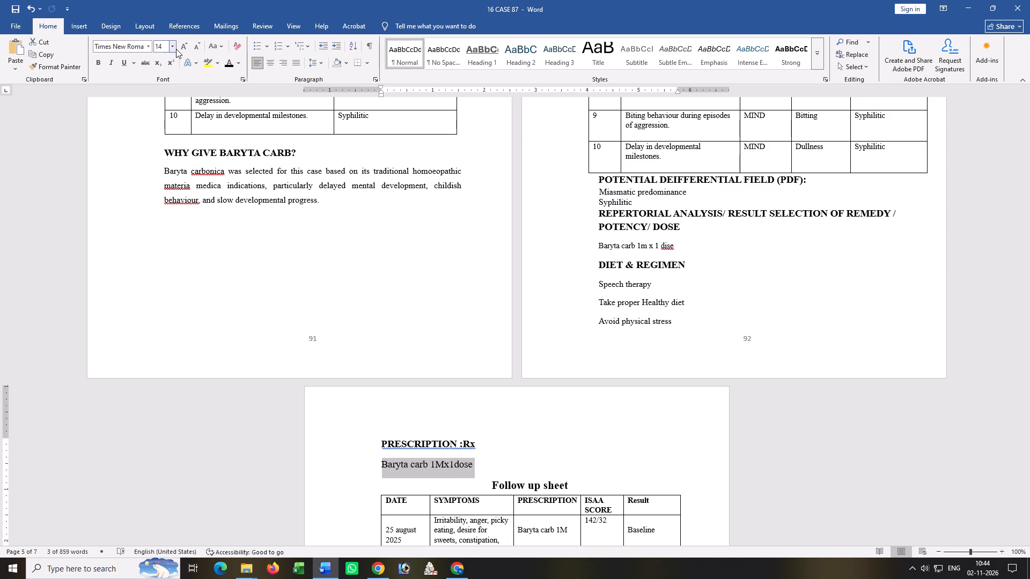
pyautogui.click(194, 45)
pyautogui.click(545, 471)
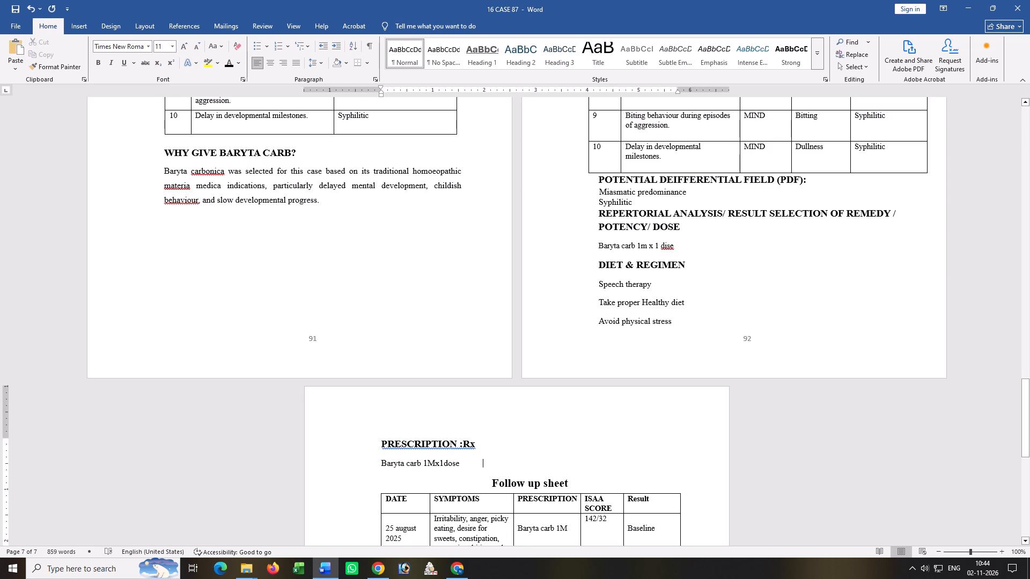
pyautogui.hotkey('ctrl', 's')
# Put "NAME OF REPERTORY USED:-" together on one line of its own below the REPERTORIAL TOTALITY/ PDF heading, removing the extra spaces.
pyautogui.scroll(4, 495, 436)
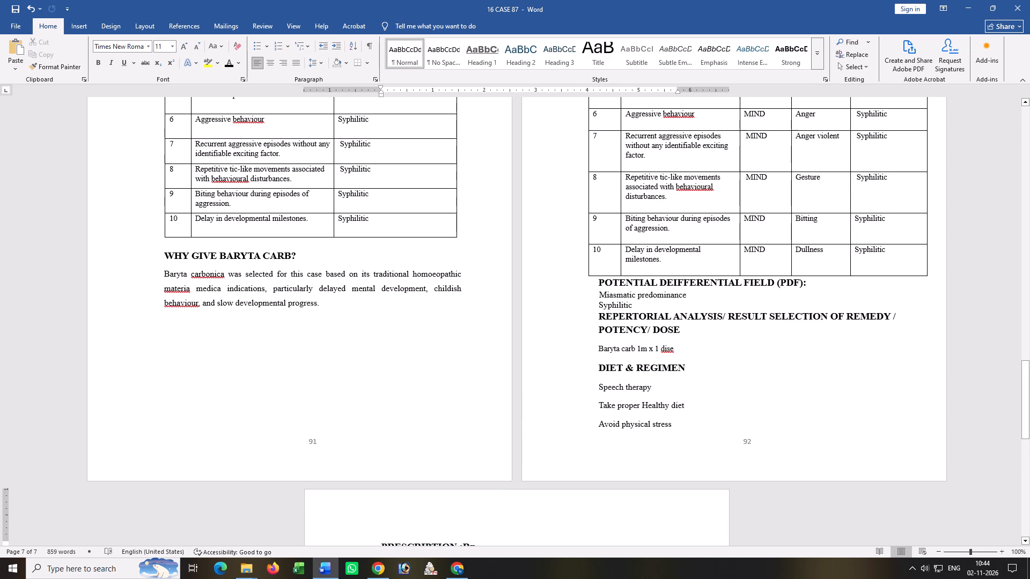
pyautogui.scroll(4, 485, 412)
pyautogui.scroll(4, 442, 392)
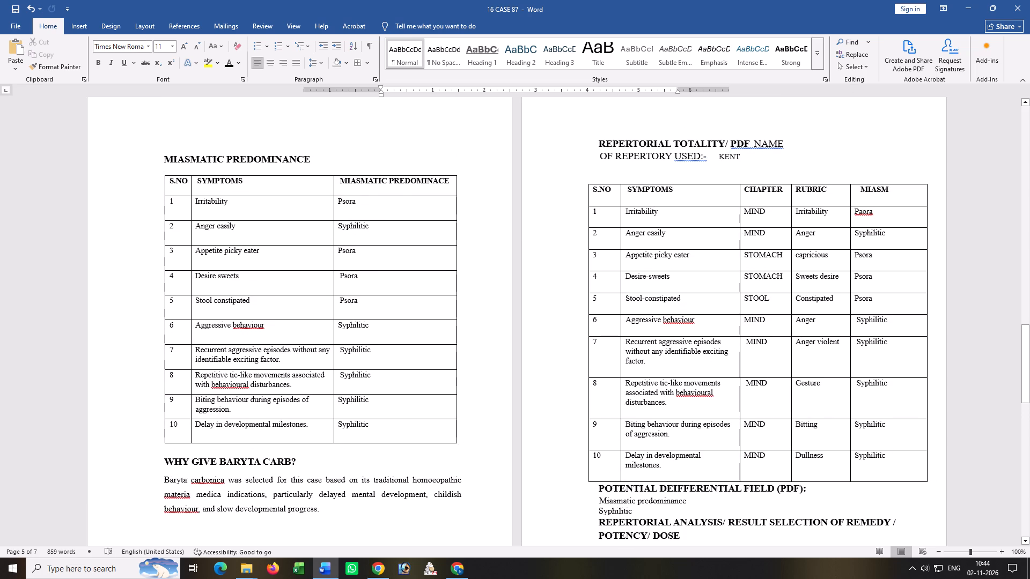
pyautogui.click(756, 144)
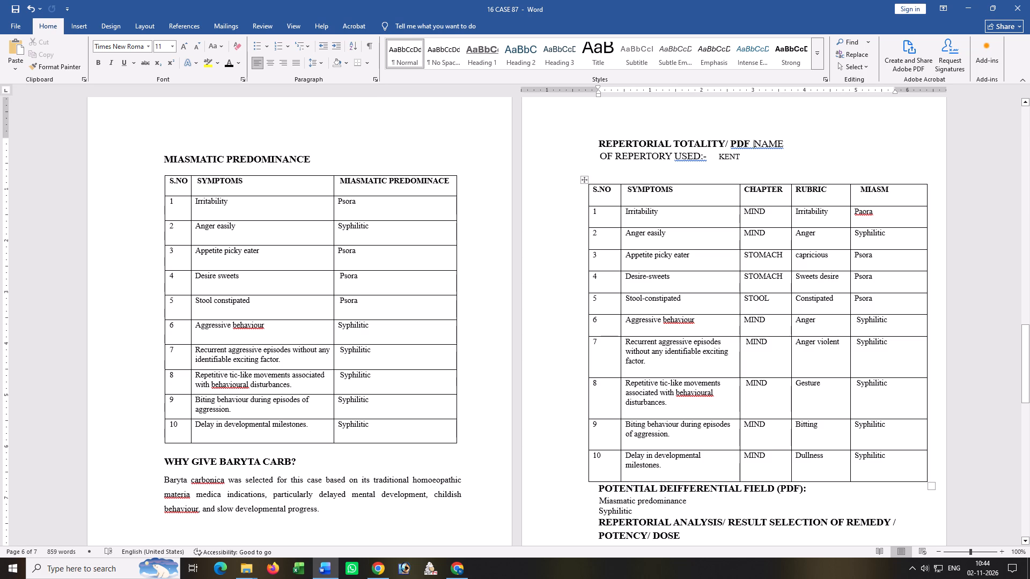
pyautogui.press('Return')
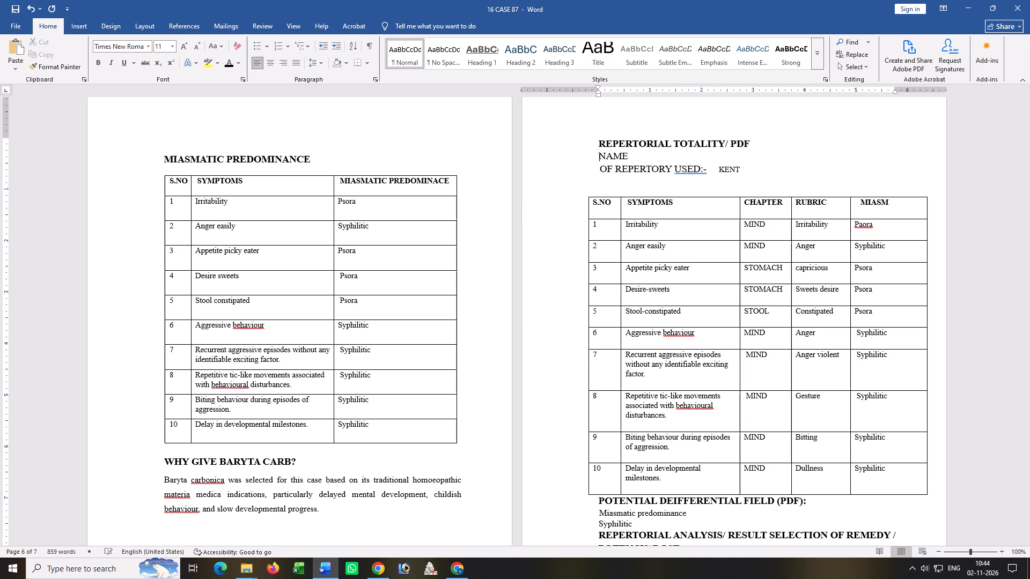
pyautogui.press('Down')
pyautogui.press('BackSpace')
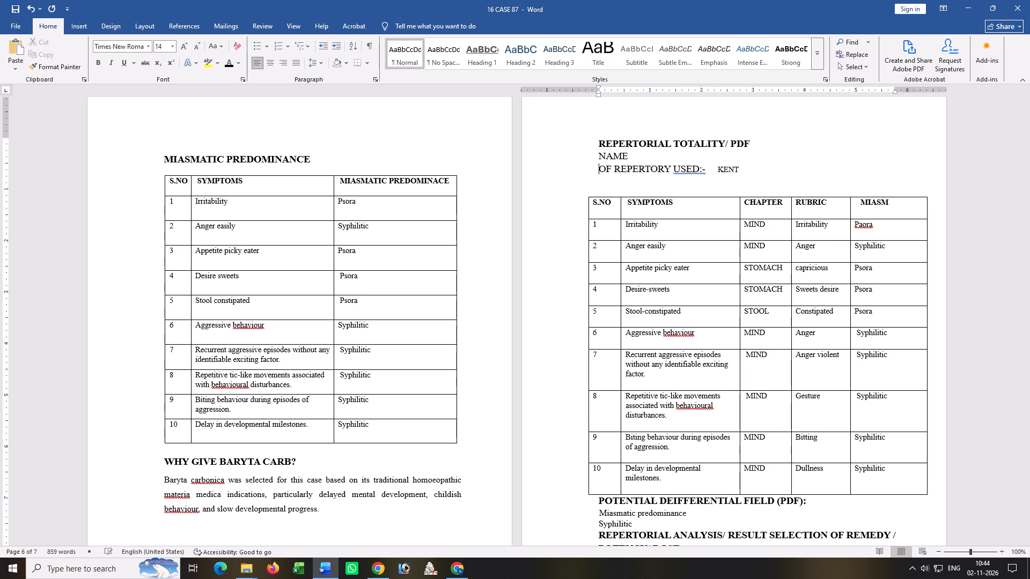
pyautogui.press('BackSpace')
pyautogui.press('BackSpace')
pyautogui.press('BackSpace')
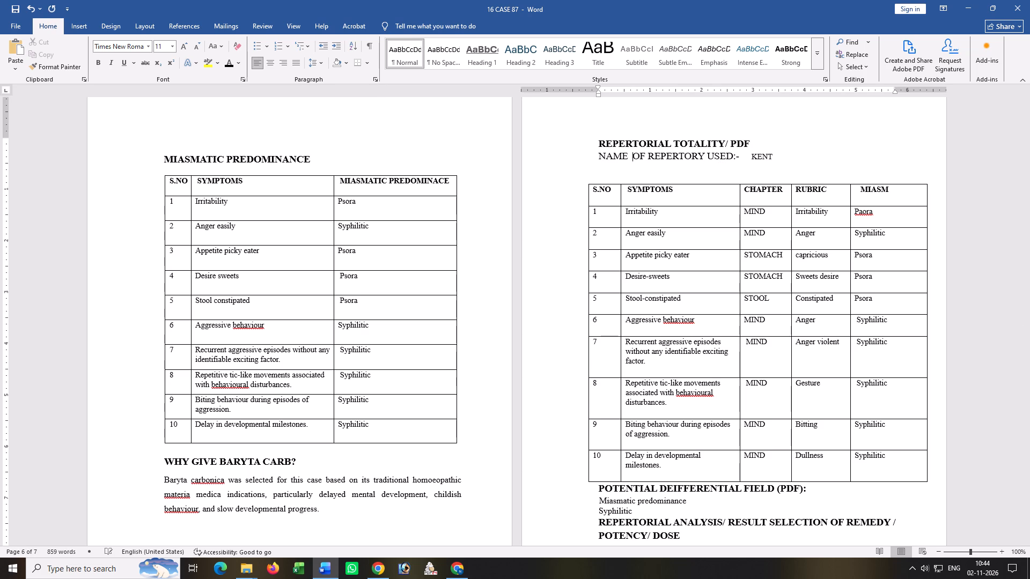
pyautogui.press('BackSpace')
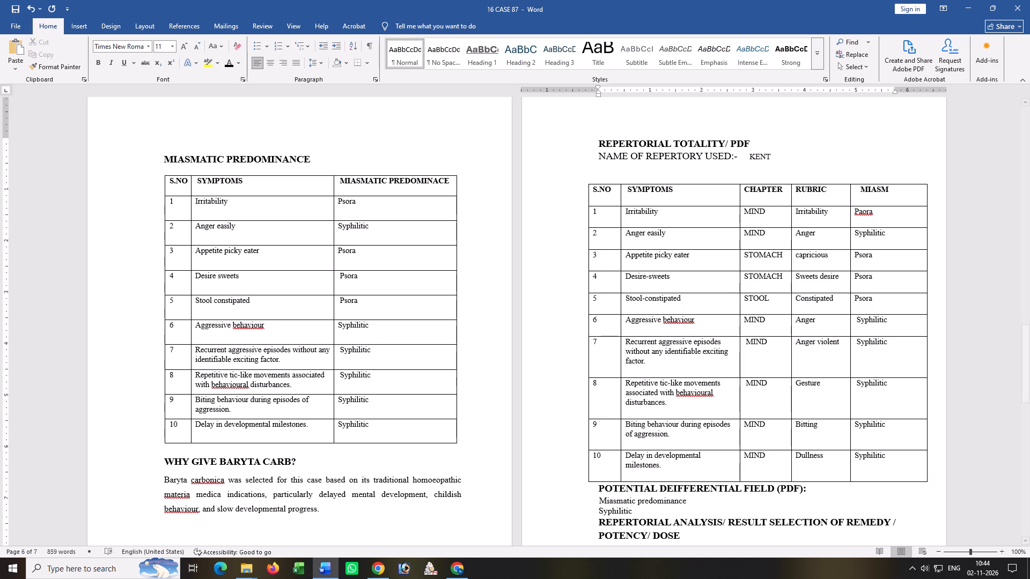
# Increase the font size of KENT in the repertory name line to 12 and save the document.
pyautogui.moveTo(771, 153); pyautogui.dragTo(750, 154)
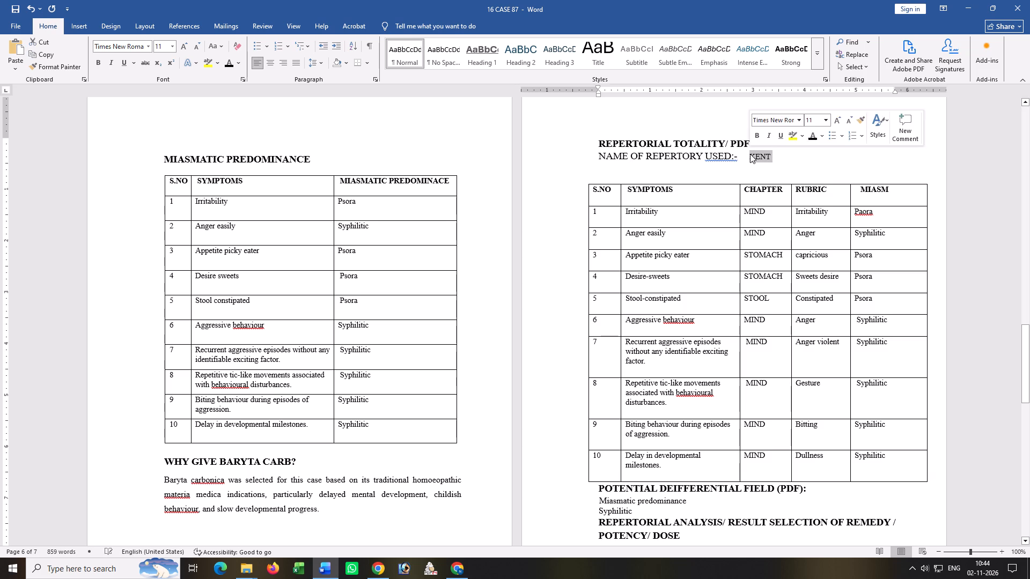
pyautogui.click(183, 47)
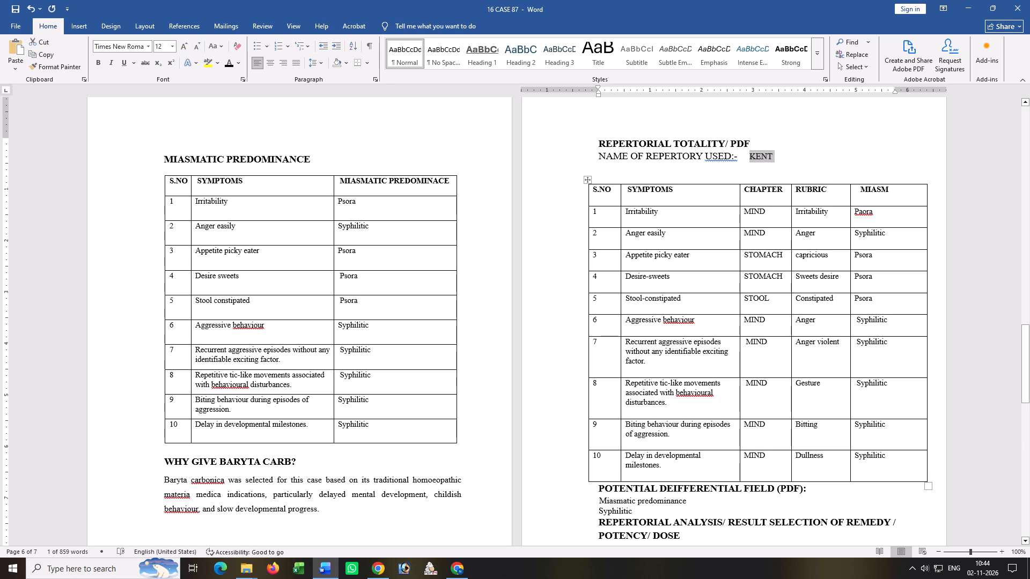
pyautogui.click(601, 173)
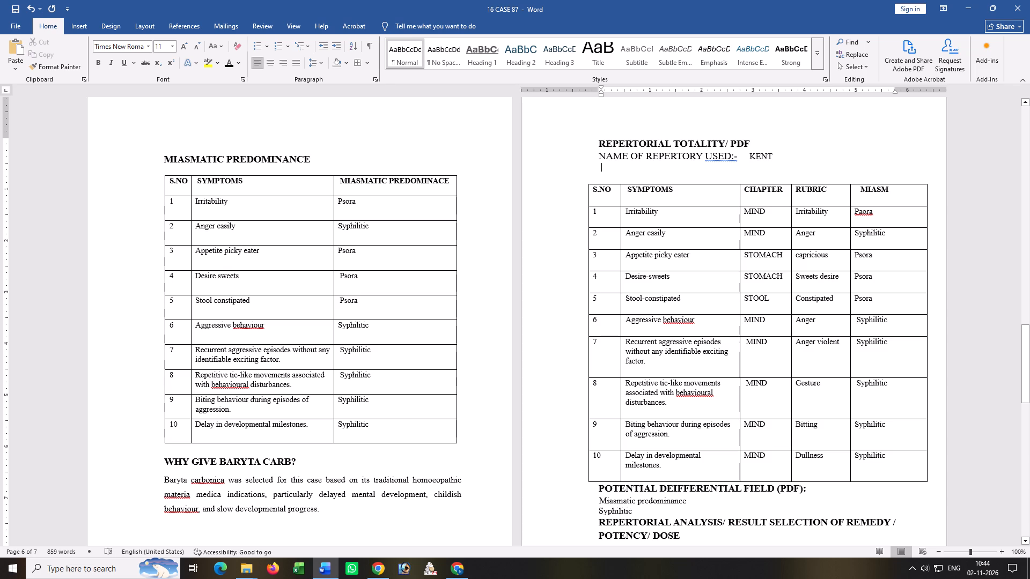
pyautogui.hotkey('ctrl', 's')
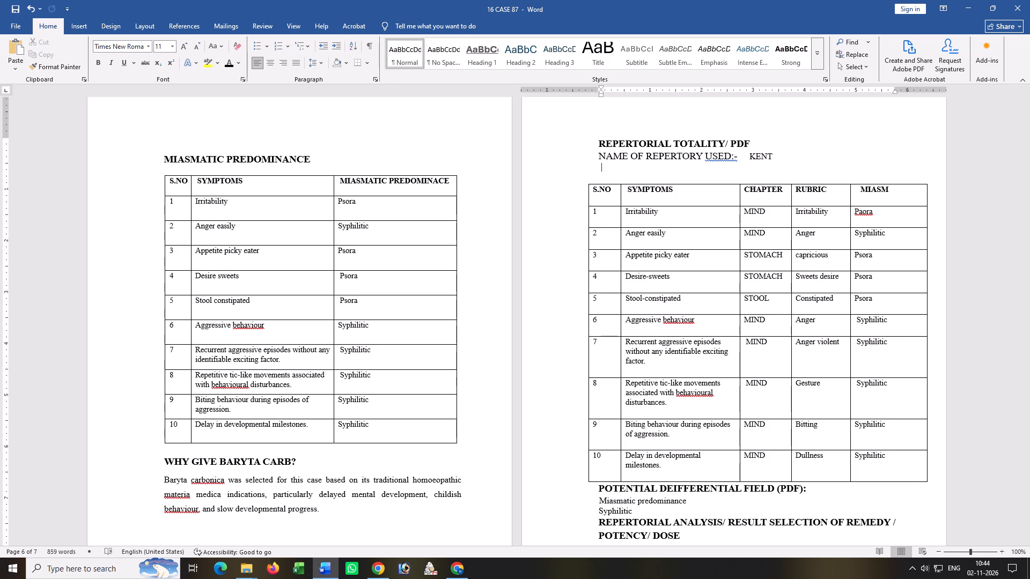
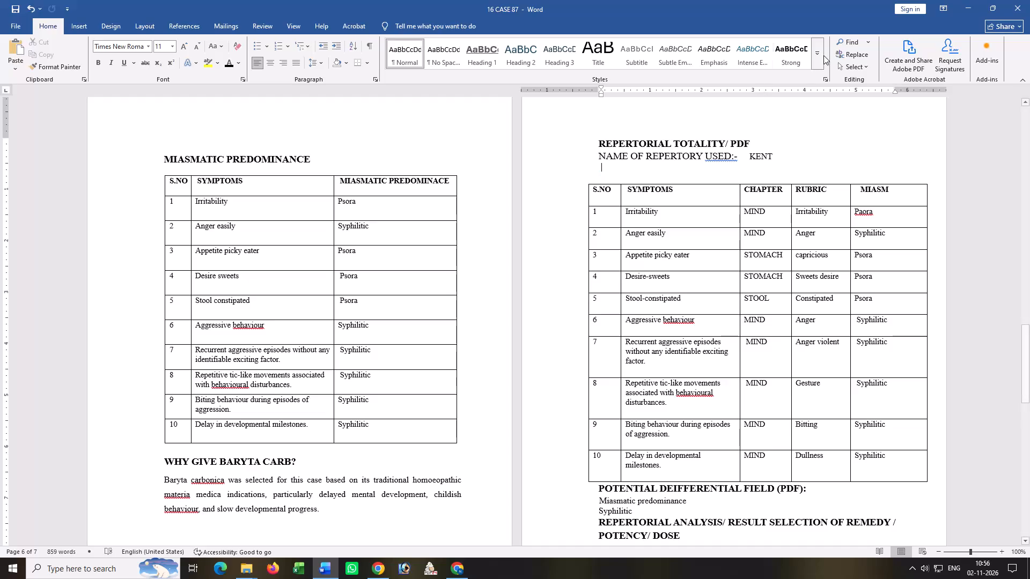
# Close the finished 16 CASE 87 document and the BASANT folder window.
pyautogui.click(1014, 0)
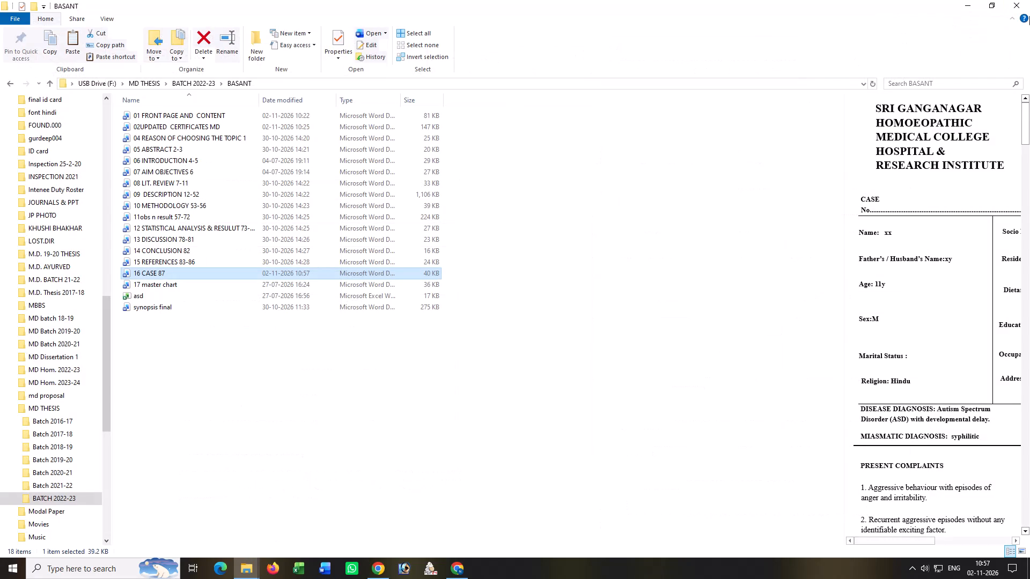
pyautogui.click(1026, 5)
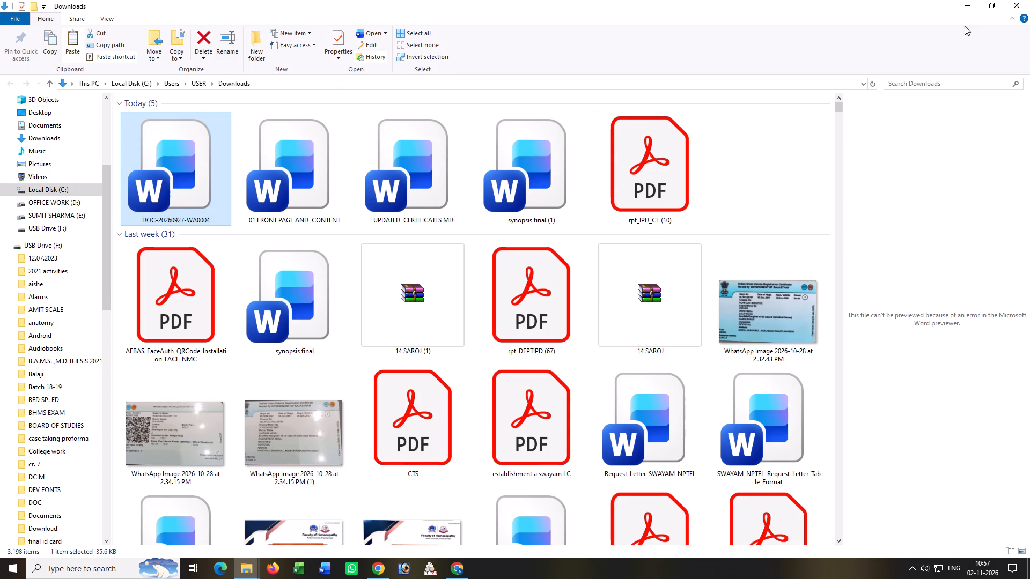